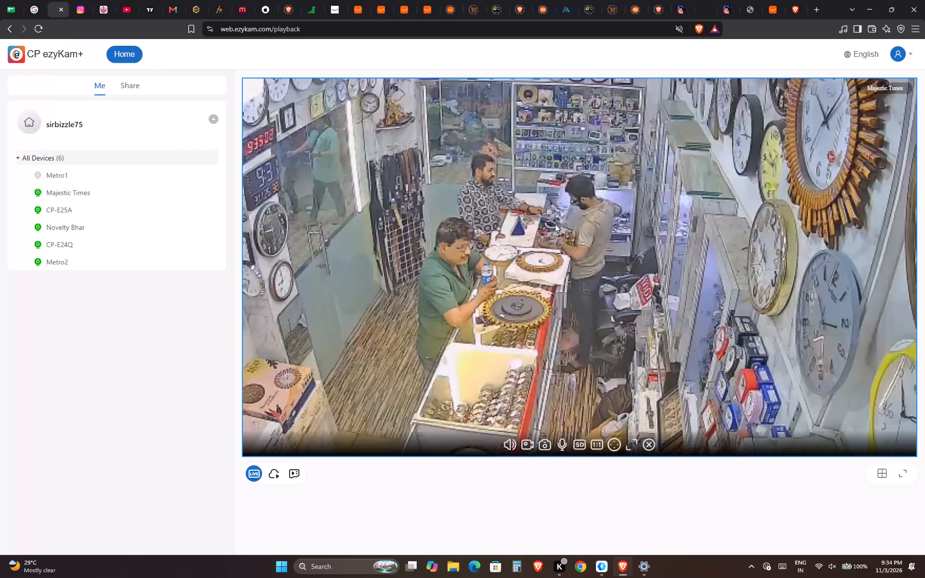
In the Metro New spreadsheet, add a Snacks entry with cash -150 in row 171 below the last 11/3/26 cash entry and save.
key("ctrl+shift+Tab")
key("ctrl+shift+Tab")
key("Down")
key("Left")
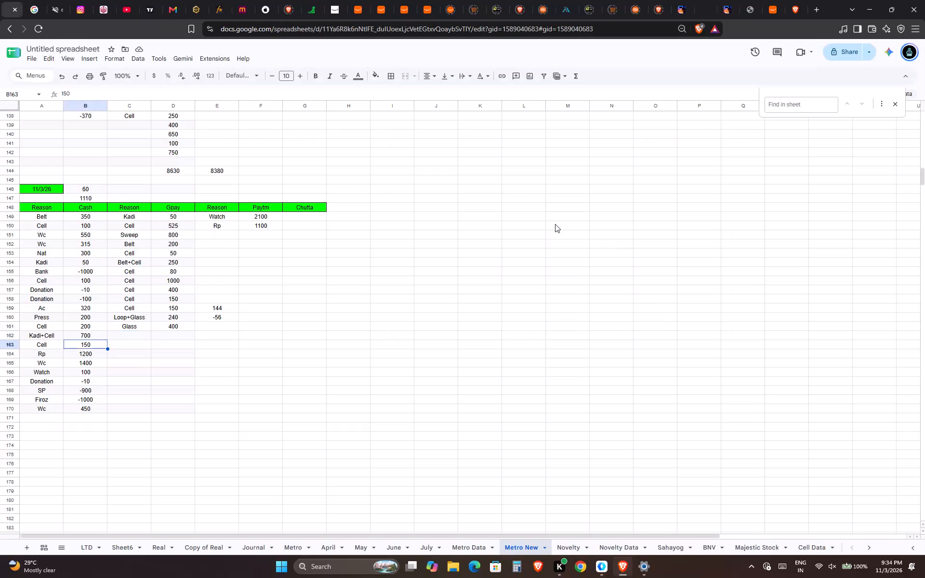
key("ctrl+Down")
key("Down")
key("Left")
type("Sna")
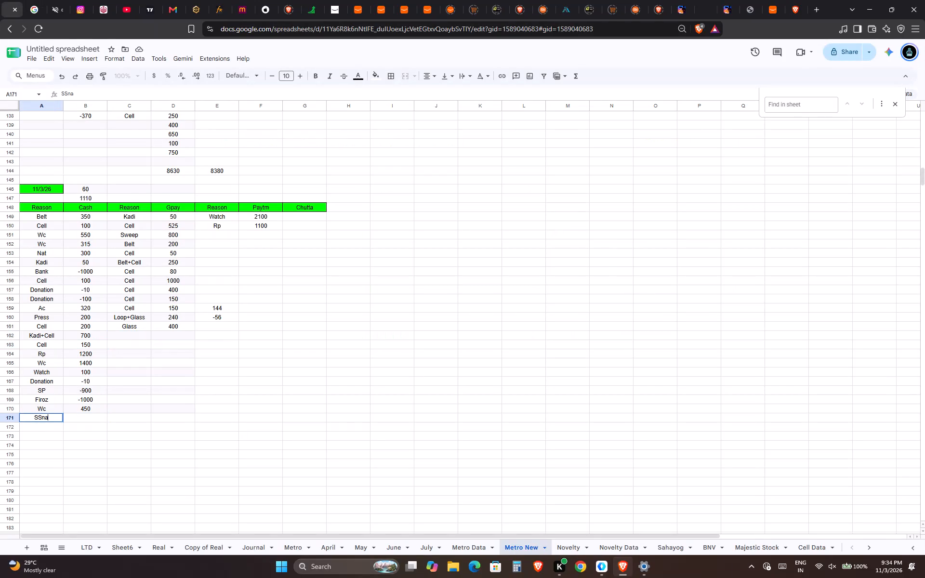
key("BackSpace")
key("BackSpace")
key("BackSpace")
key("m")
key("BackSpace")
type("nacks")
key("Tab")
type("-150")
key("Return")
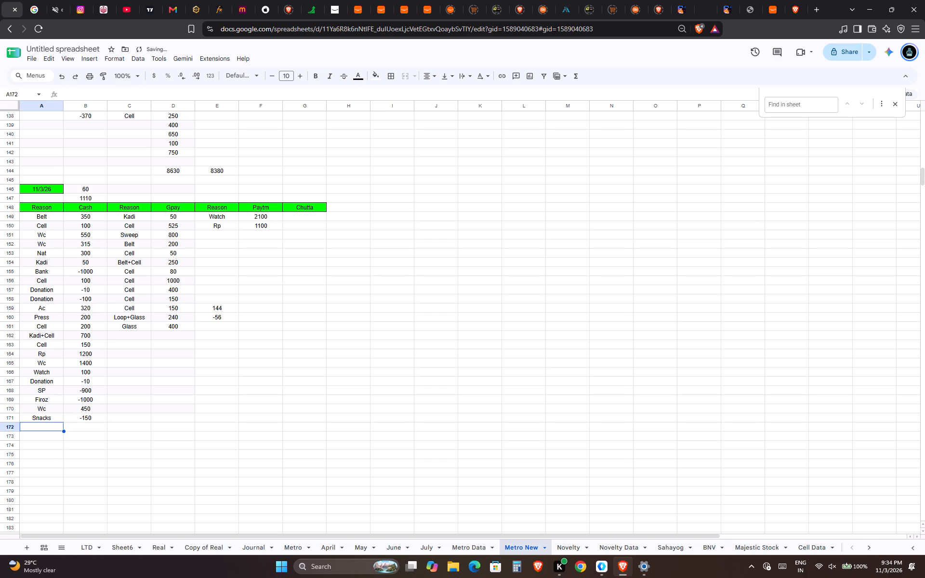
key("ctrl+s")
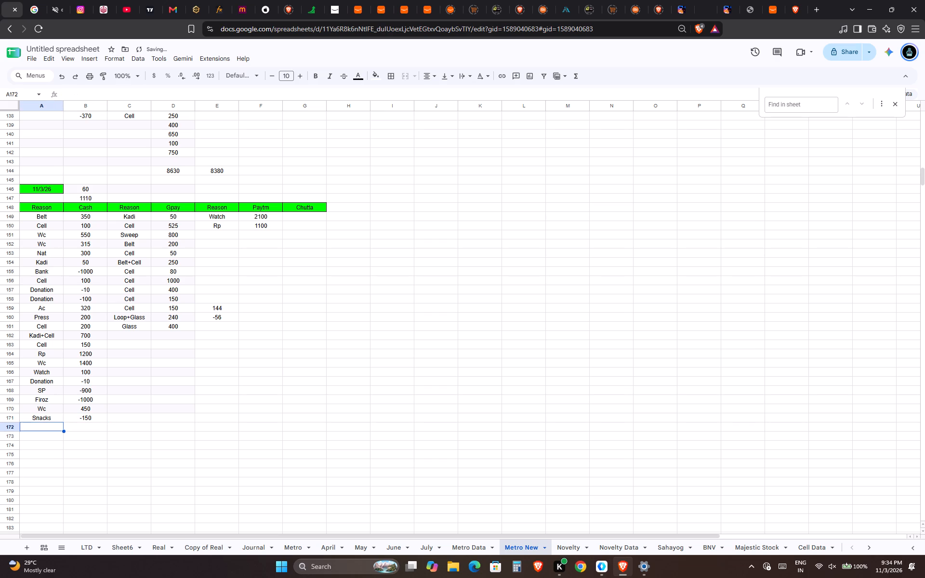
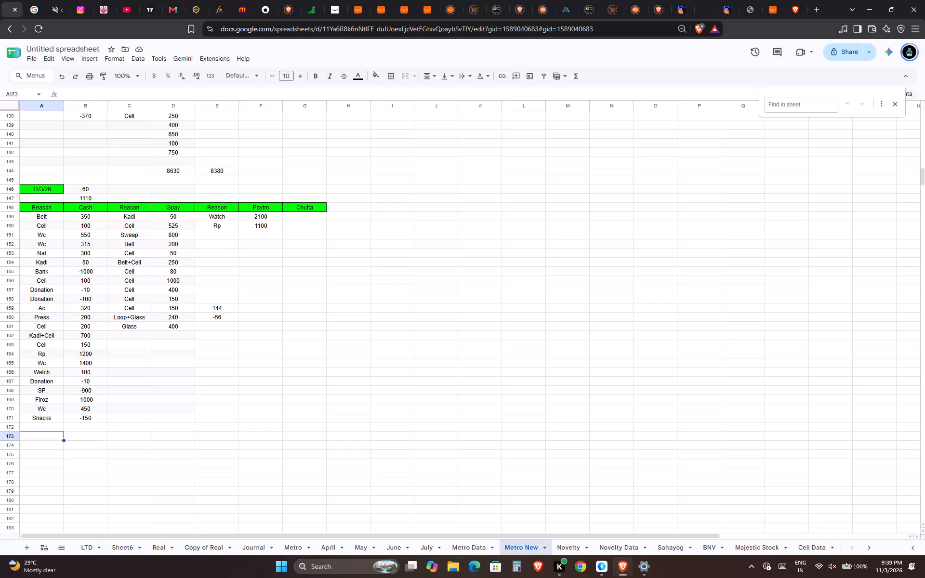
Add an Asif entry with cash -1000 in row 172, directly below the Snacks entry.
key("Up")
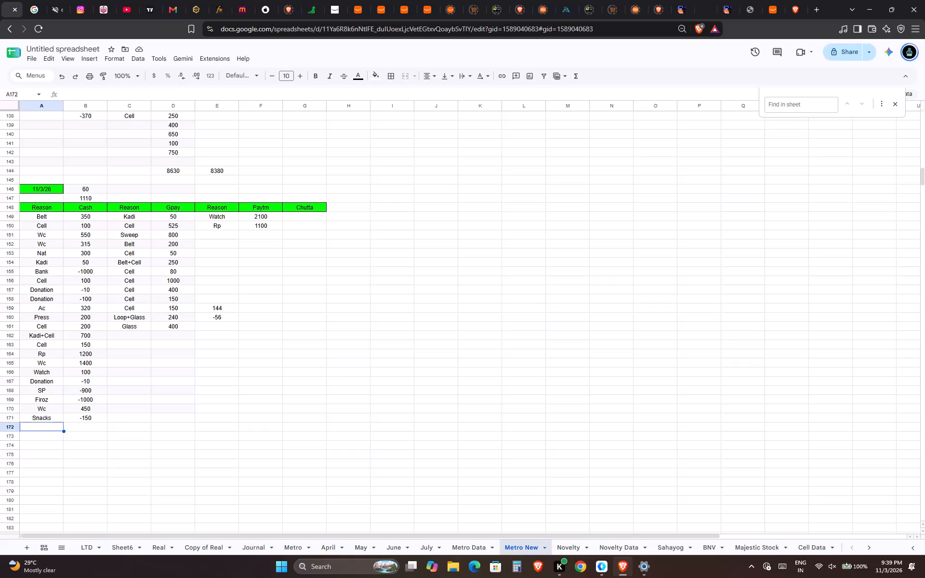
type("Asid")
key("BackSpace")
type("f")
key("space")
key("Tab")
key("minus")
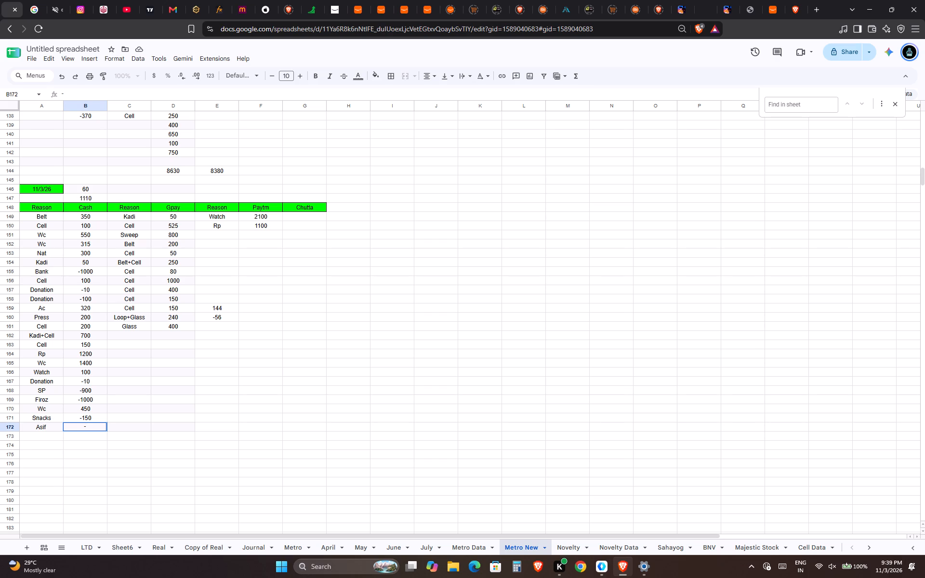
type("1000")
key("Return")
Select the 11/3/26 cash column from the opening amount in row 146 through the Asif entry to check its sum.
key("Right")
key("ctrl+Up")
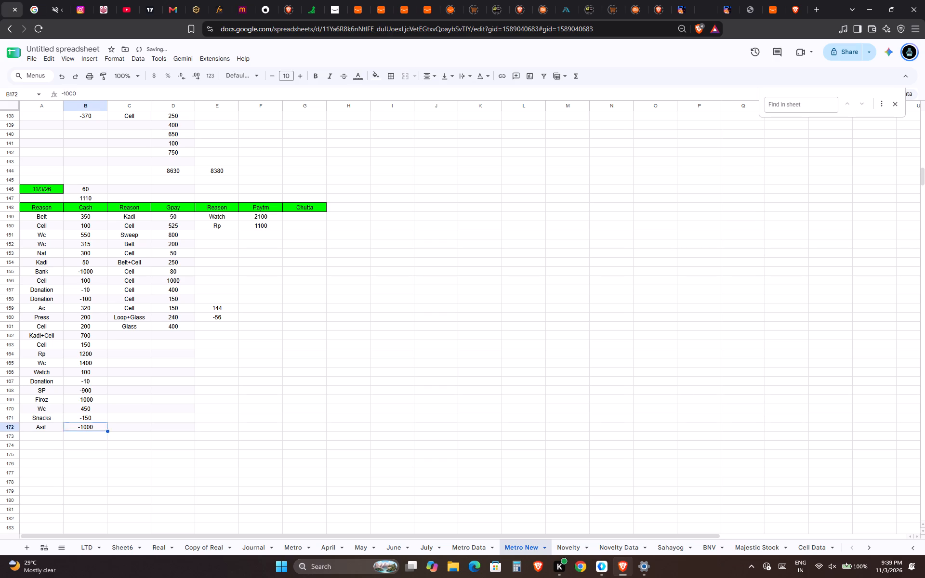
key("ctrl+Up")
key("Down")
key("Down")
key("Down")
key("Up")
key("ctrl+Up")
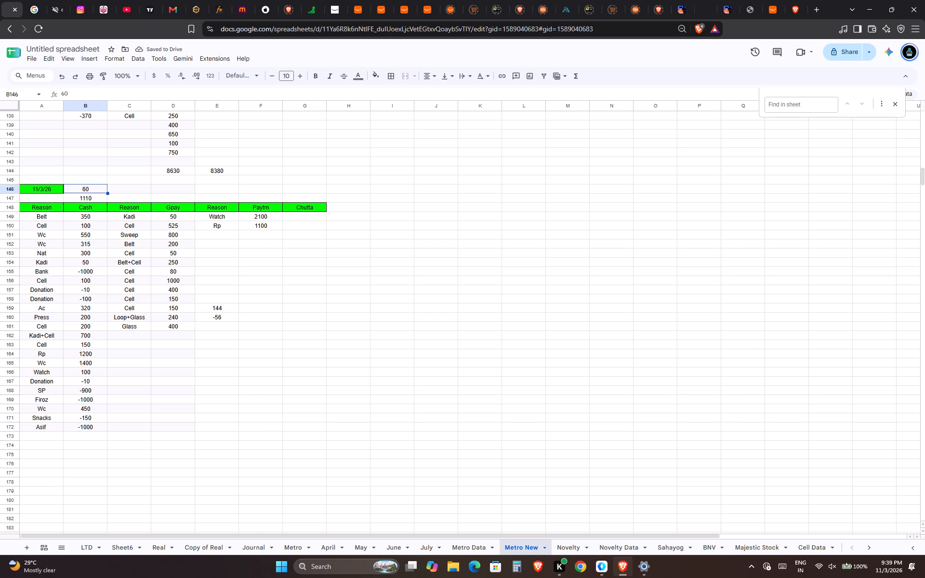
key("ctrl+shift+Down")
key("ctrl+Down")
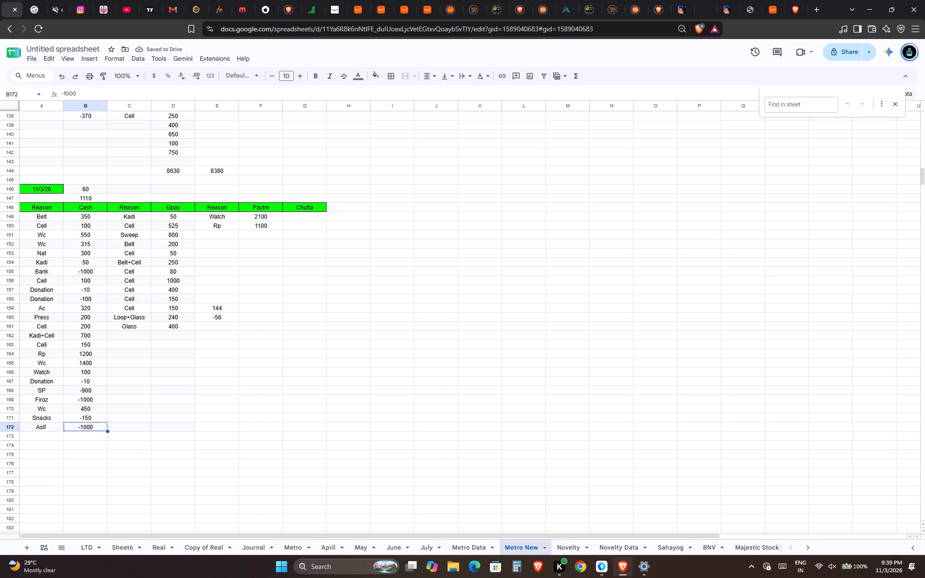
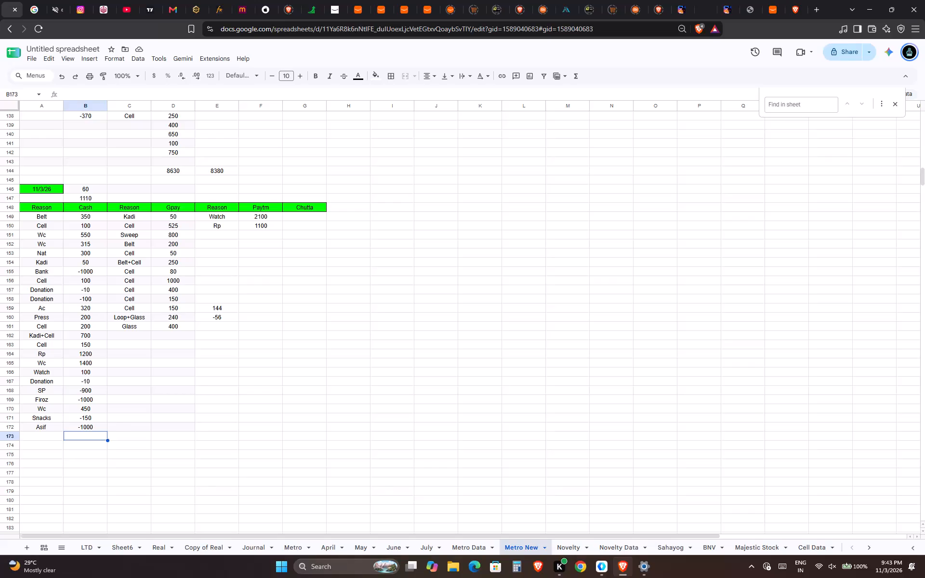
Total the 11/3/26 cash column in B174 with a SUM formula running from B146 down to the cell directly above the total.
type("=sum")
key("Down")
key("Tab")
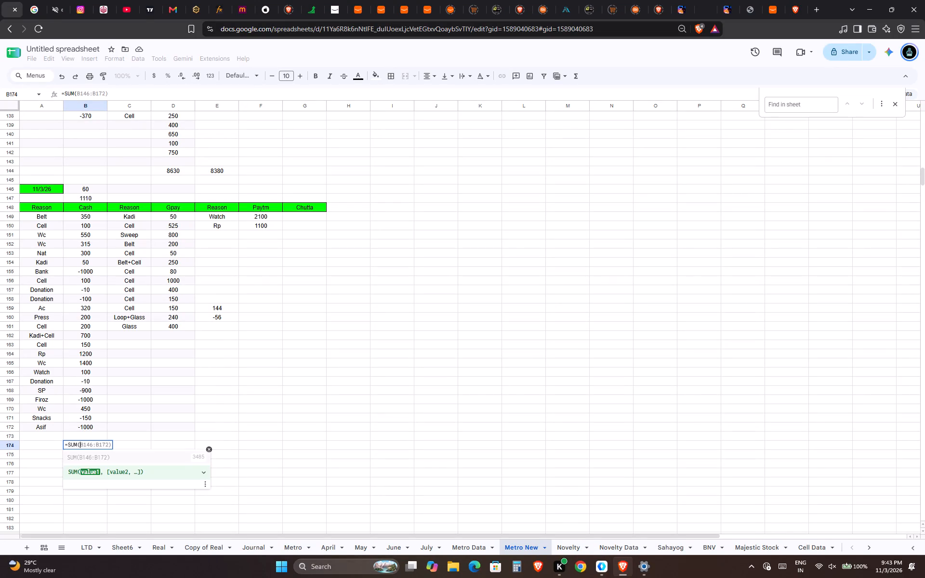
key("ctrl+Up")
key("ctrl+Up")
key("ctrl+shift+Down")
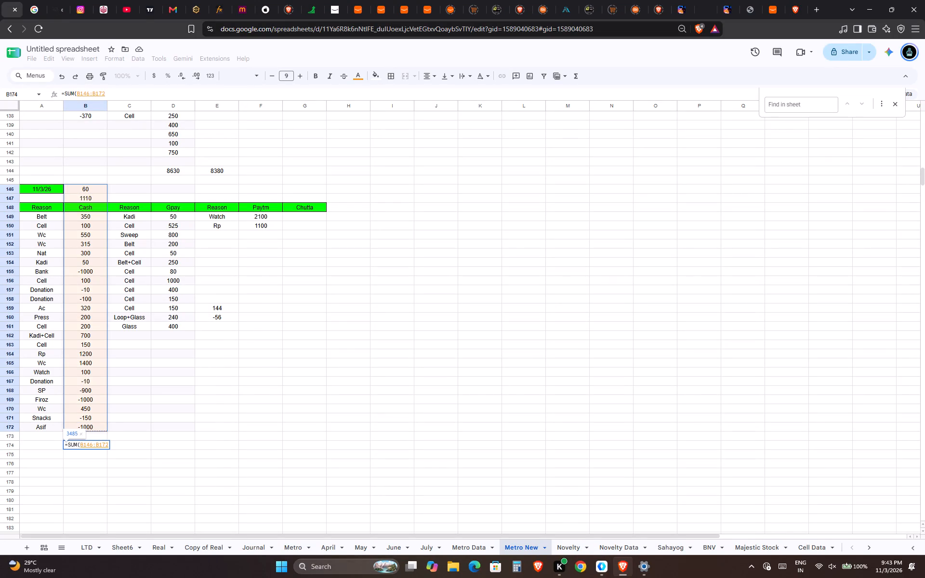
key("shift+Down")
key("Return")
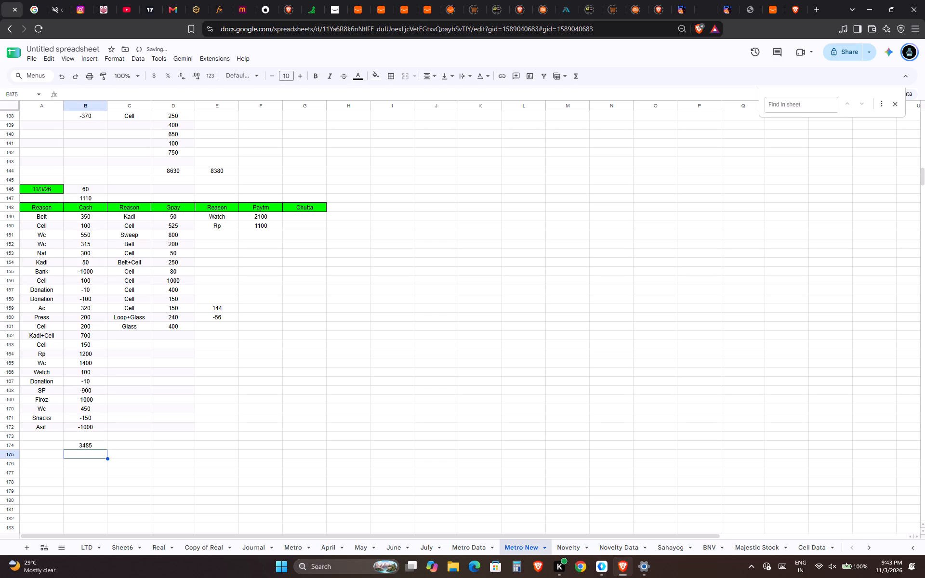
Build a formula in B175 that subtracts 1500, 900 and 100 in turn from the cash total in B174.
key("equal")
key("Up")
type("-1500")
key("minus")
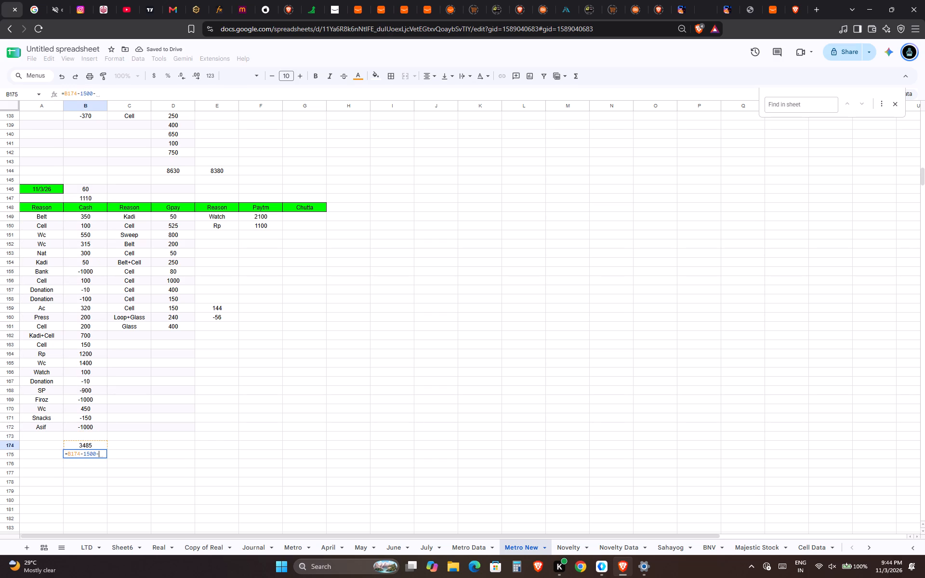
type("900")
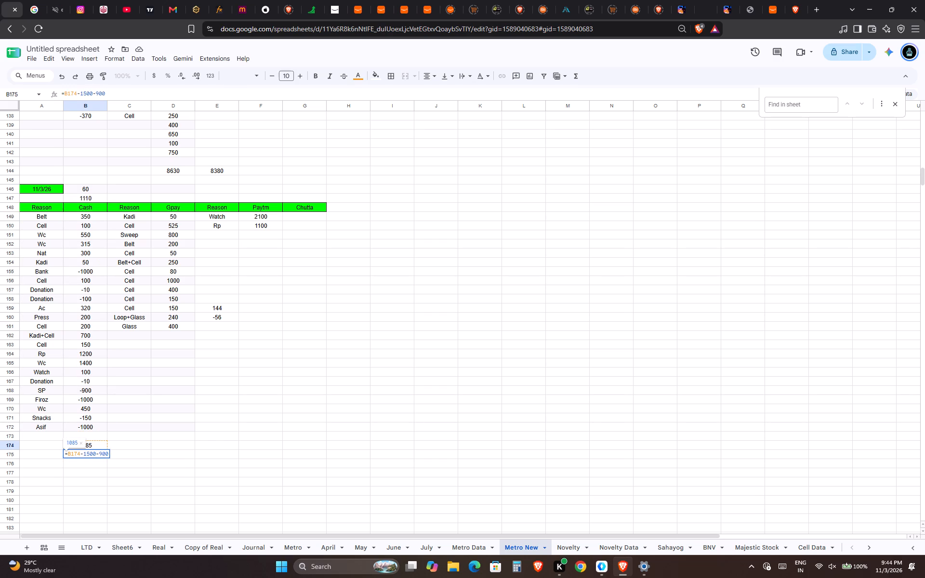
key("minus")
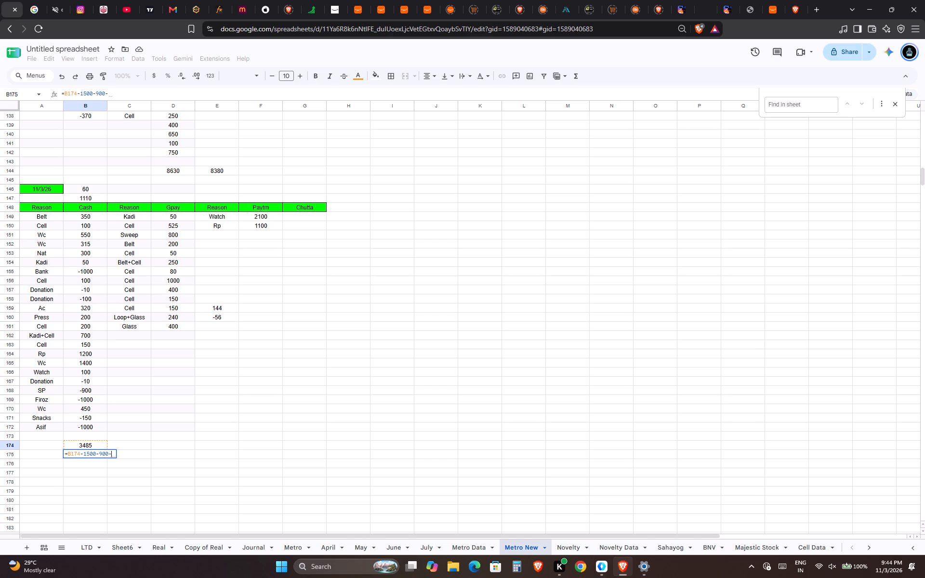
type("100")
key("minus")
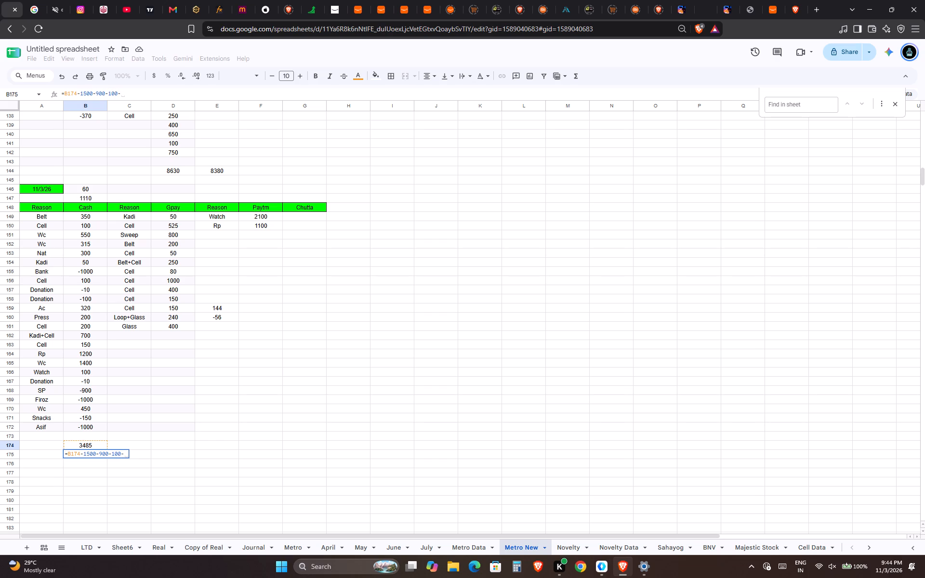
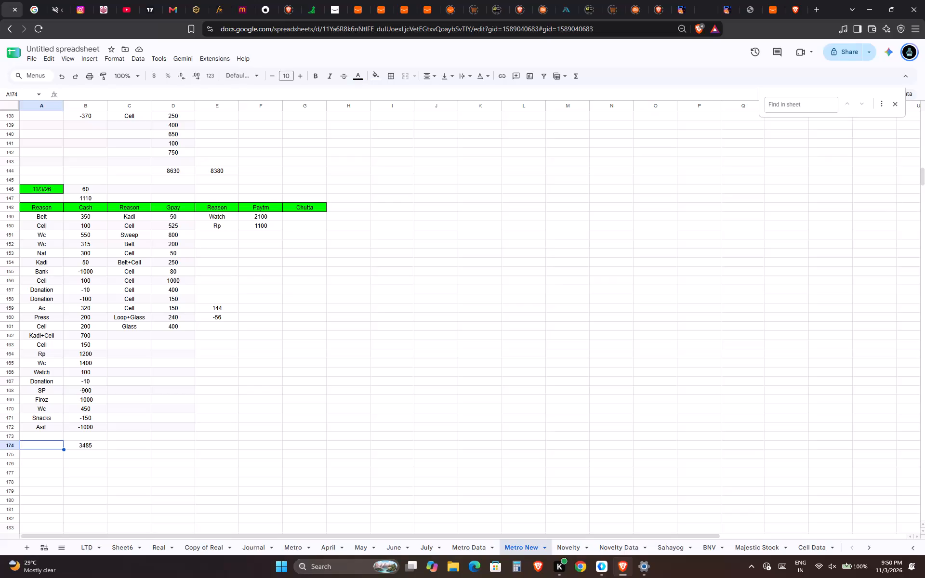
Clear the cash total from B174.
key("Right")
key("BackSpace")
key("Down")
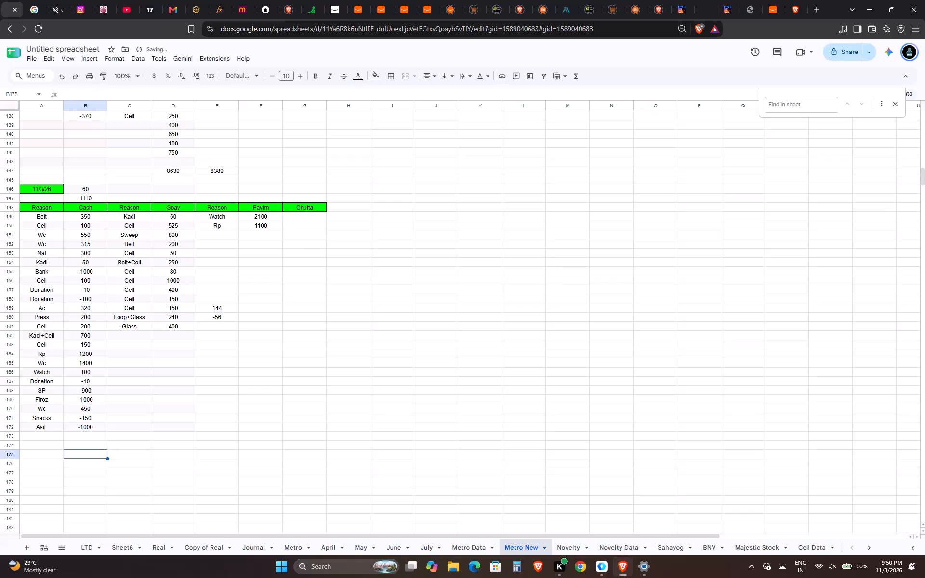
Add a Cell entry with a cash amount of 200 in row 173, directly below the Asif entry.
key("Down")
key("Up")
key("Up")
key("Left")
key("Up")
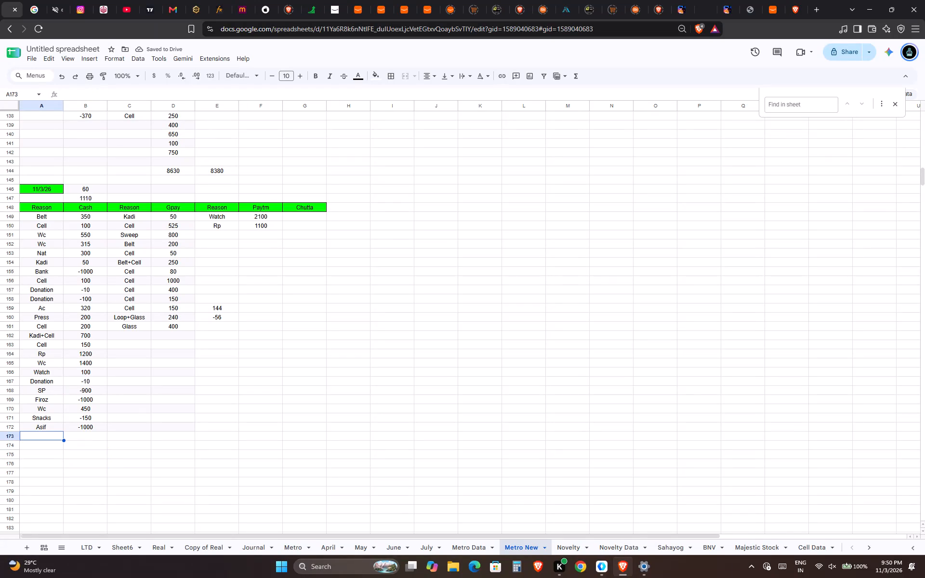
type("cE")
key("Tab")
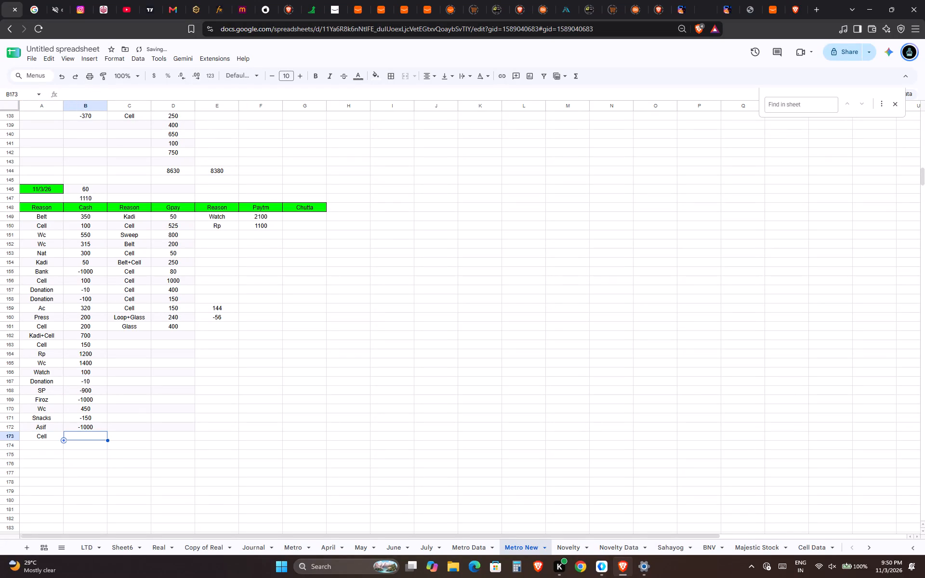
type("200")
key("Return")
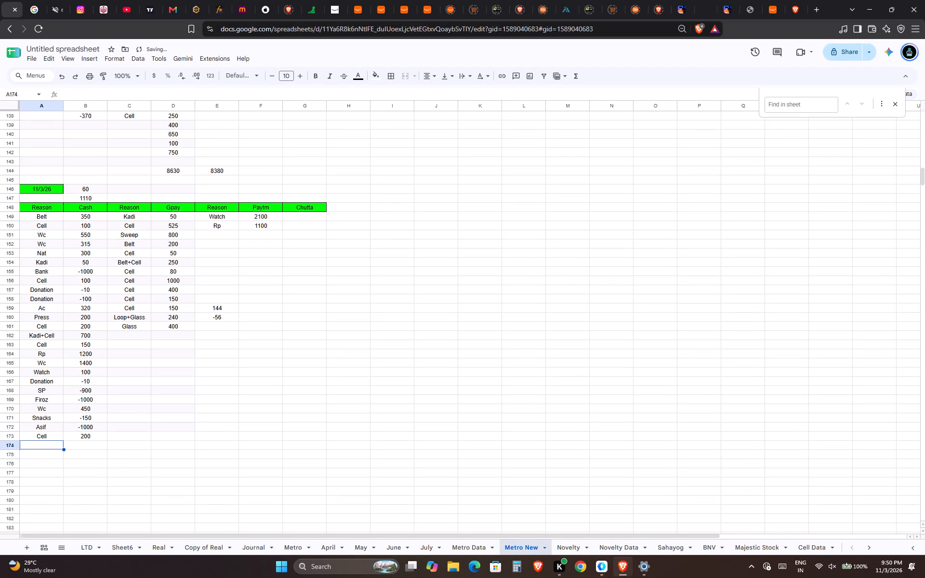
Enter Watch+Exchange as the reason in A174.
key("Left")
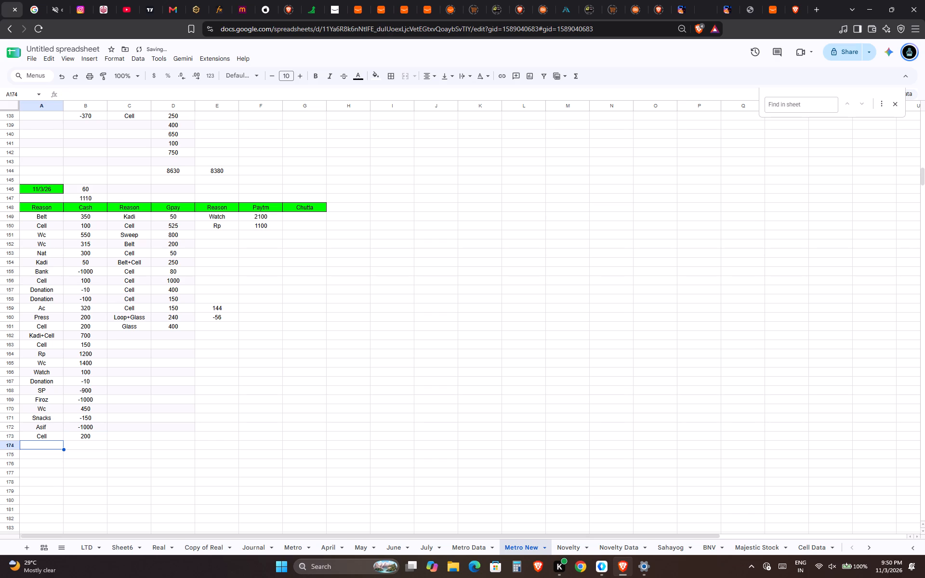
type("wA")
type("TCH")
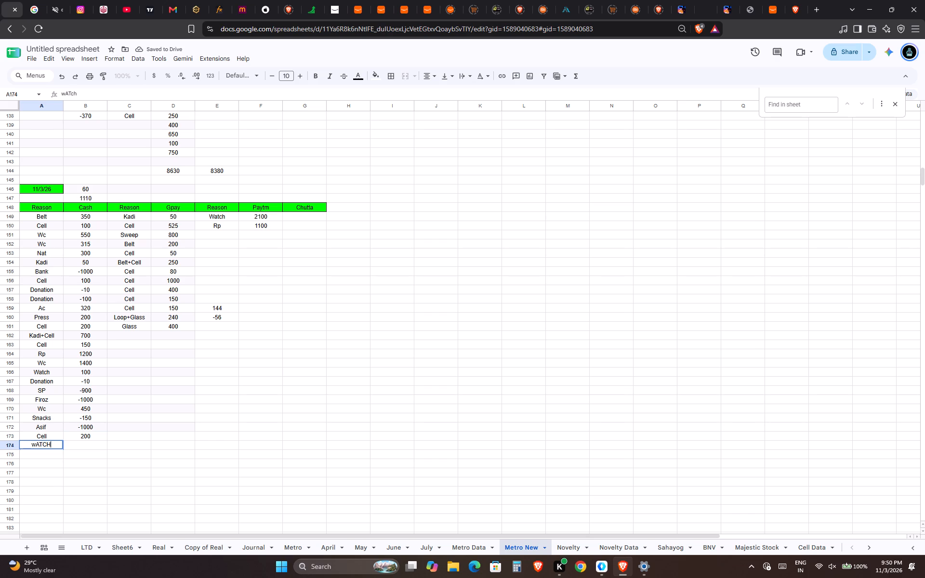
key("space")
type("Wa")
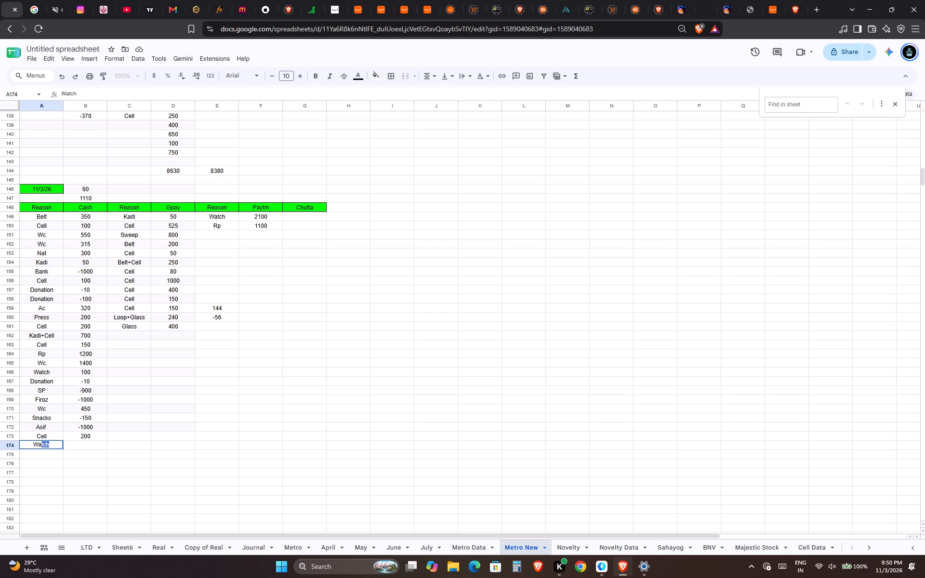
key("Right")
key("Left")
key("F2")
key("plus")
type("Ex")
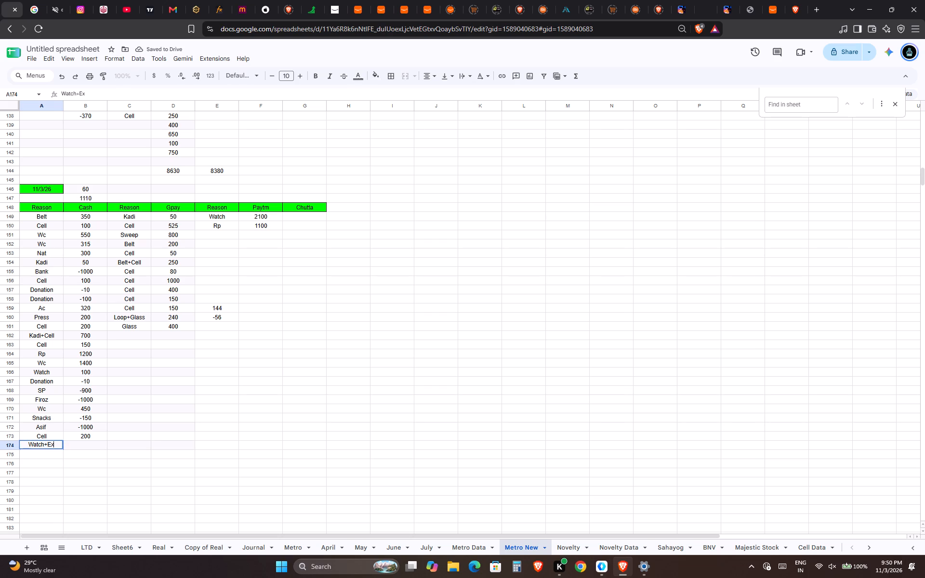
type("change")
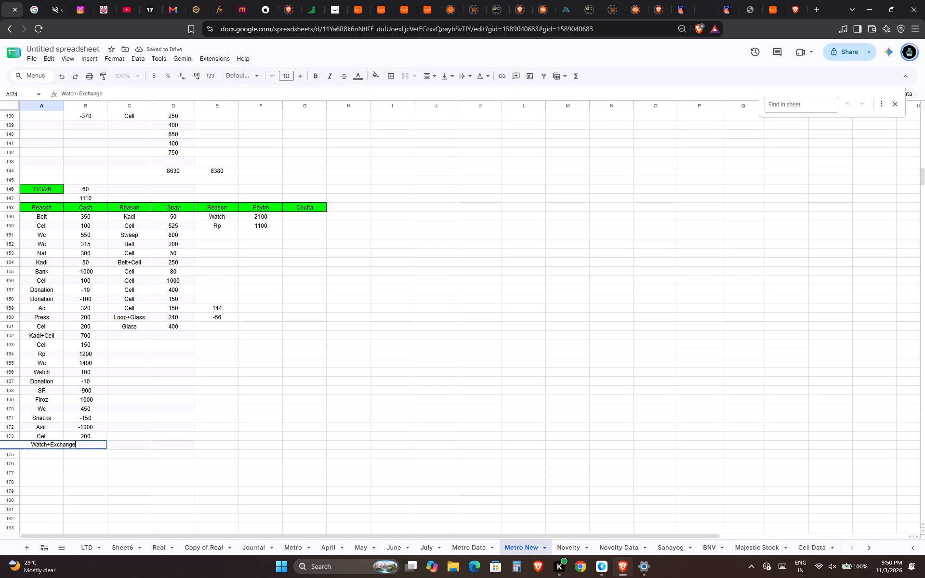
key("Tab")
Replace the plus sign in A174's label with a space, making it Watch Exchange.
key("Left")
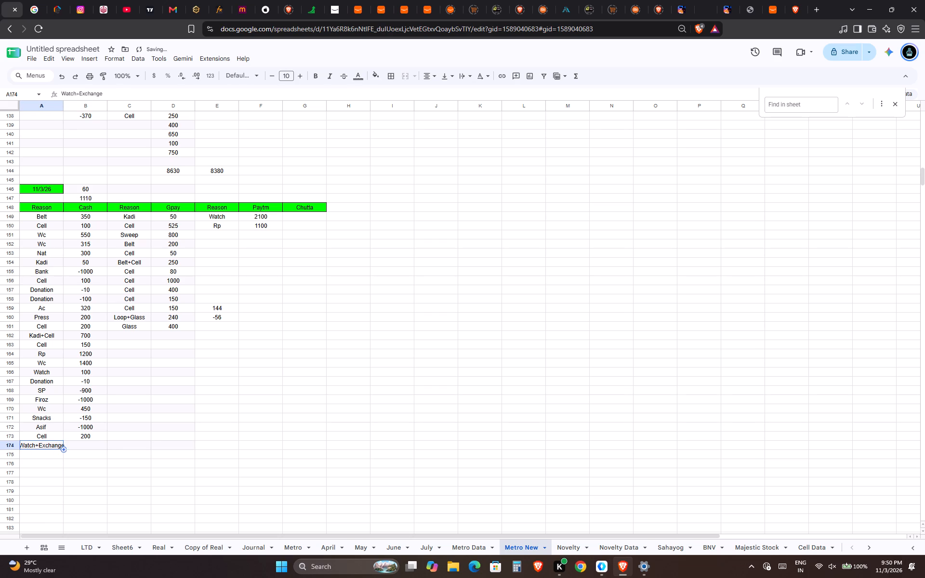
key("F2")
key("ctrl+Left")
key("shift+Left")
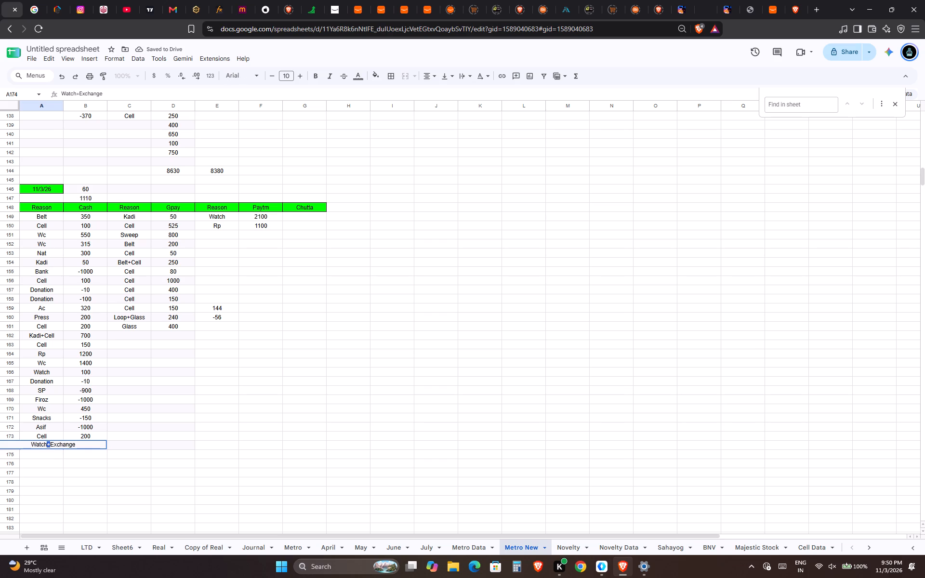
key("space")
key("Tab")
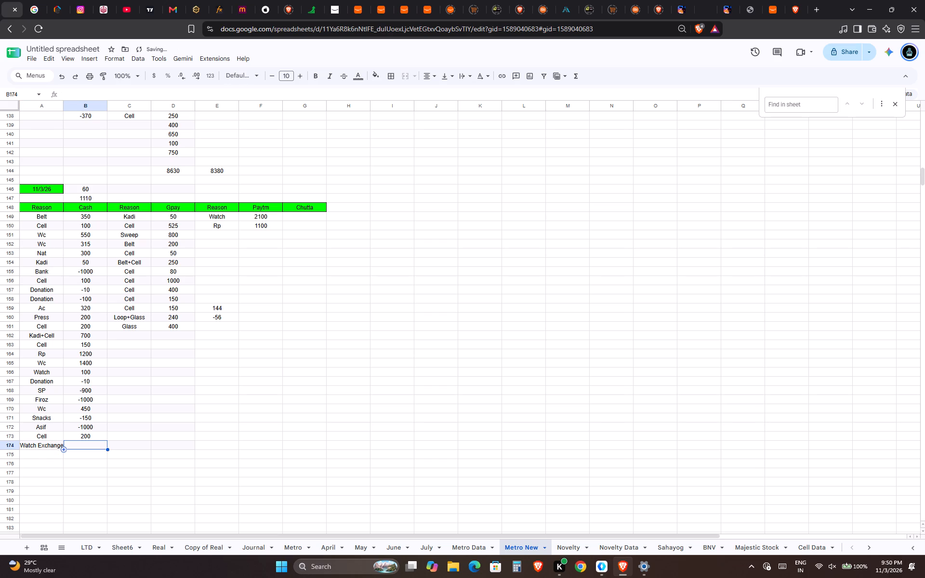
Enter 150 as the cash amount for Watch Exchange in B174 and save the sheet.
type("150")
key("Return")
key("ctrl+s")
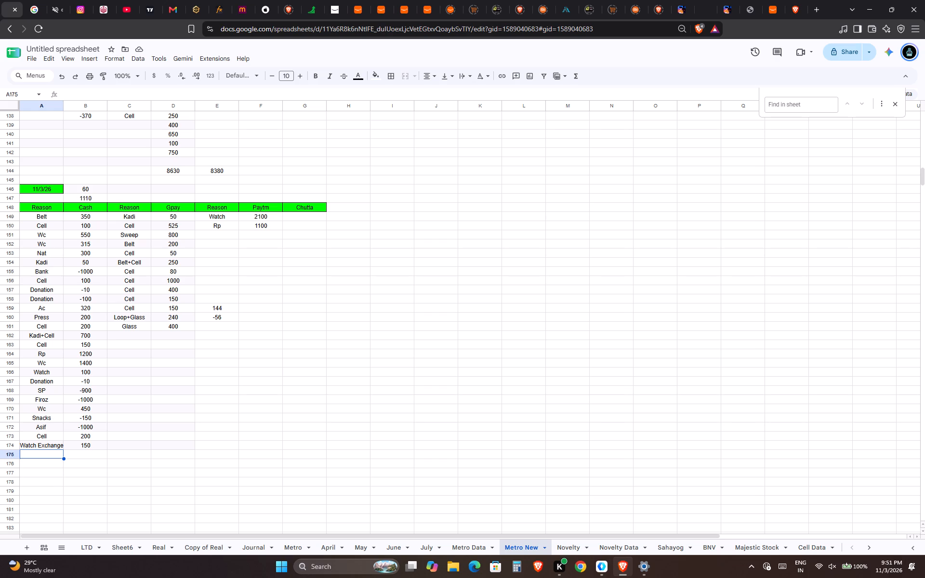
key("ctrl+s")
Total the 11/3/26 cash column in B179 with a SUM formula over B146:B177 and save the sheet.
key("Down")
key("Right")
key("Down")
key("Down")
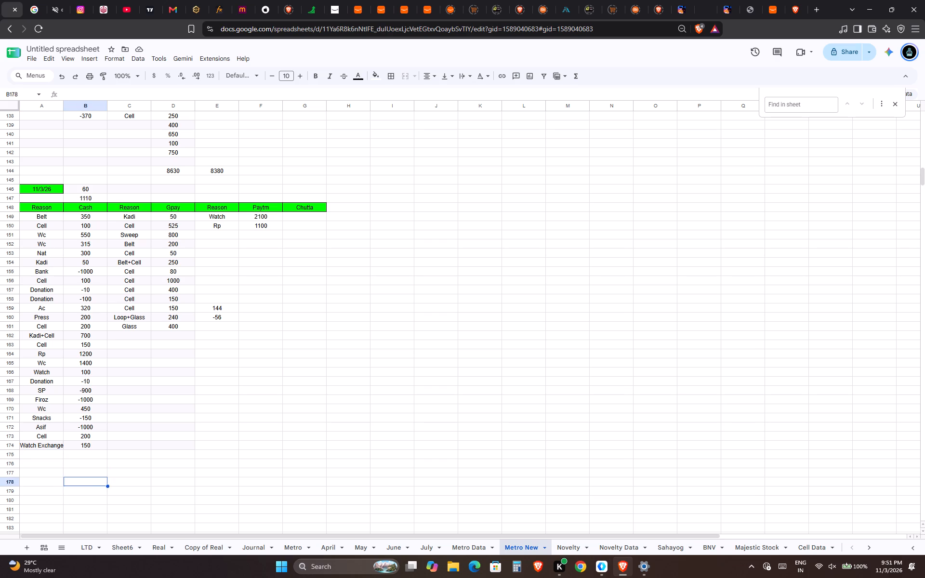
key("Down")
type("=sum")
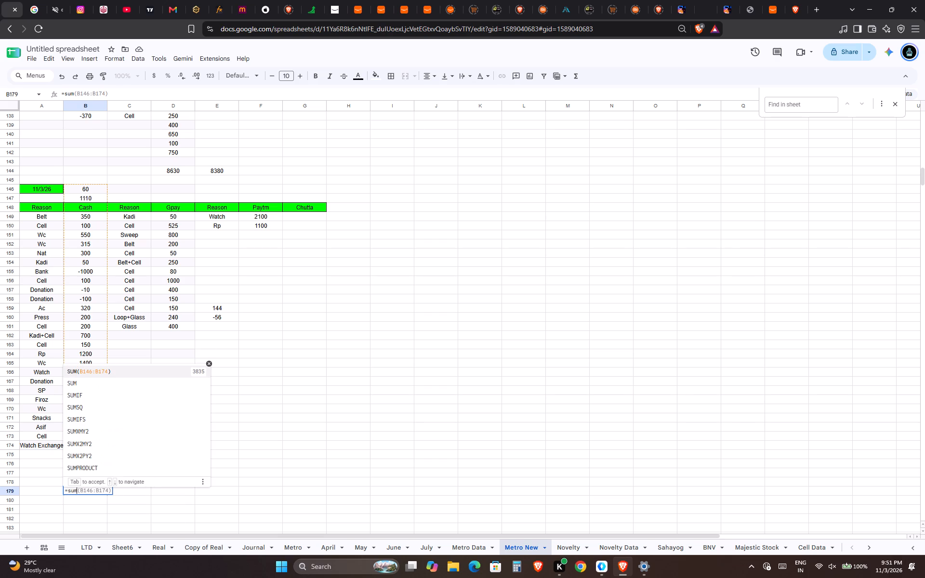
key("Down")
key("Tab")
key("ctrl+Up")
key("ctrl+Up")
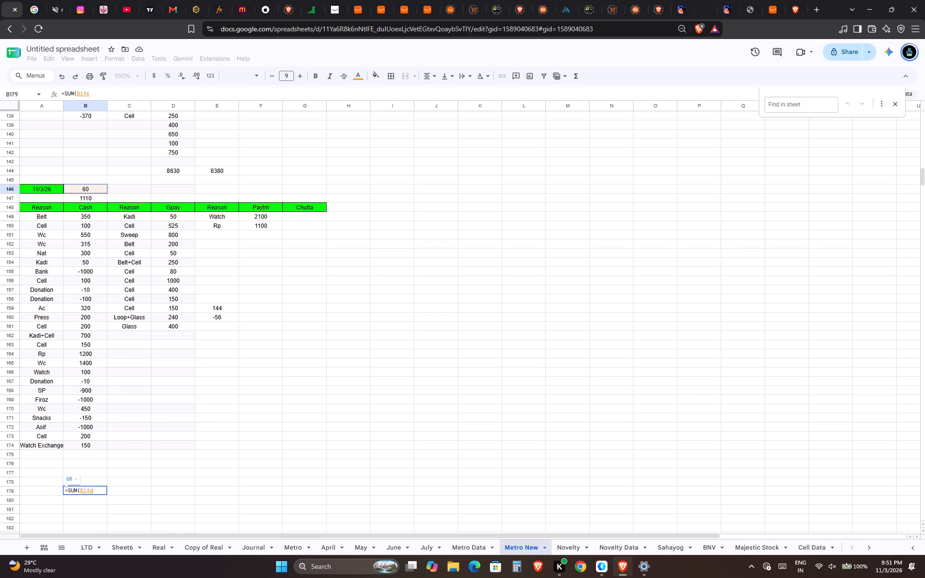
key("ctrl+shift+Down")
key("shift+Down")
key("shift+Down")
key("shift+Down")
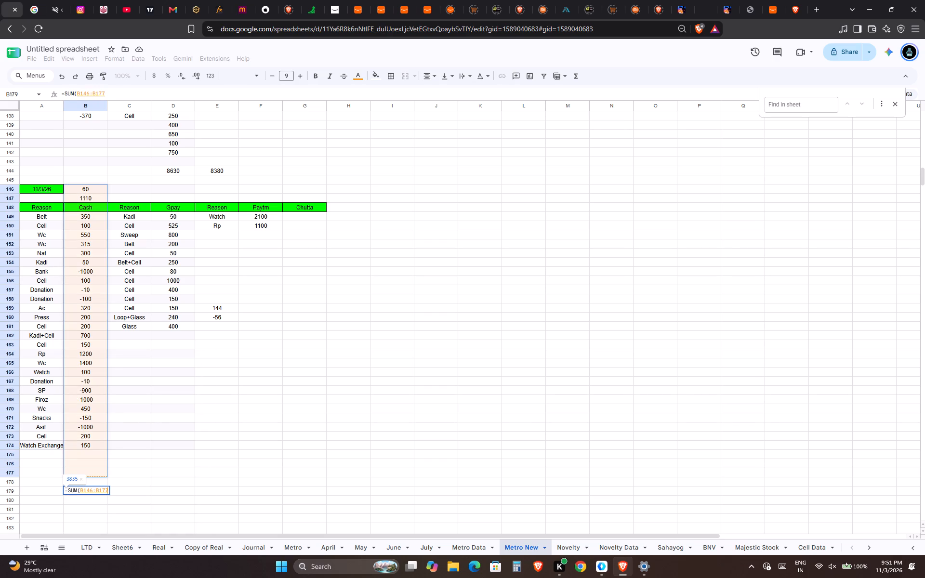
key("Return")
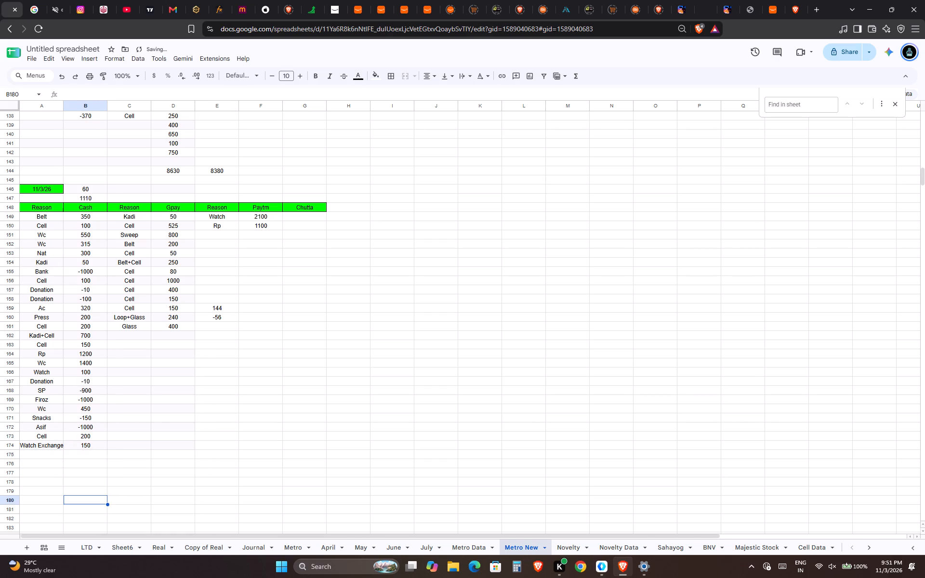
key("ctrl+s")
Build a formula in B180 that subtracts 1500 from the cash total in B179, followed by another subtraction.
key("equal")
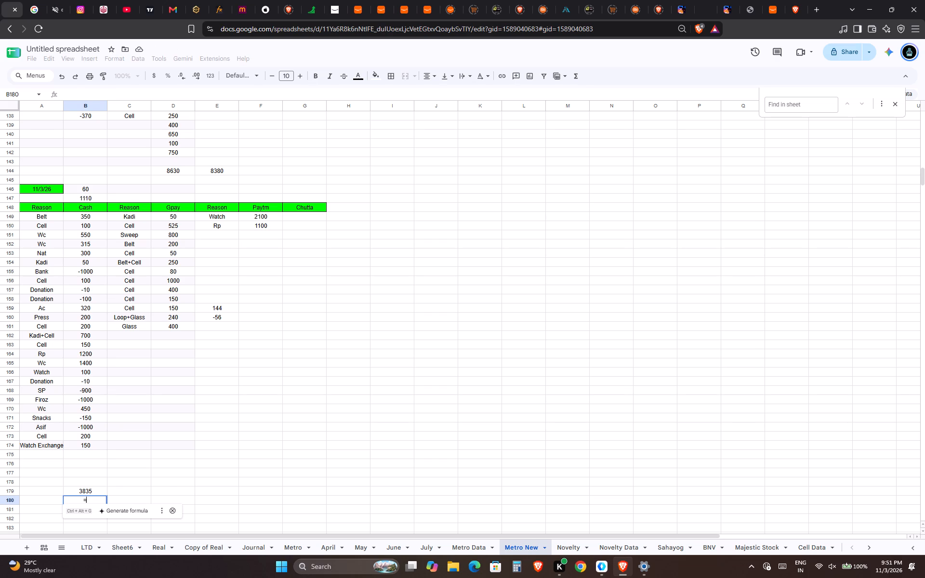
key("Up")
type("-1500")
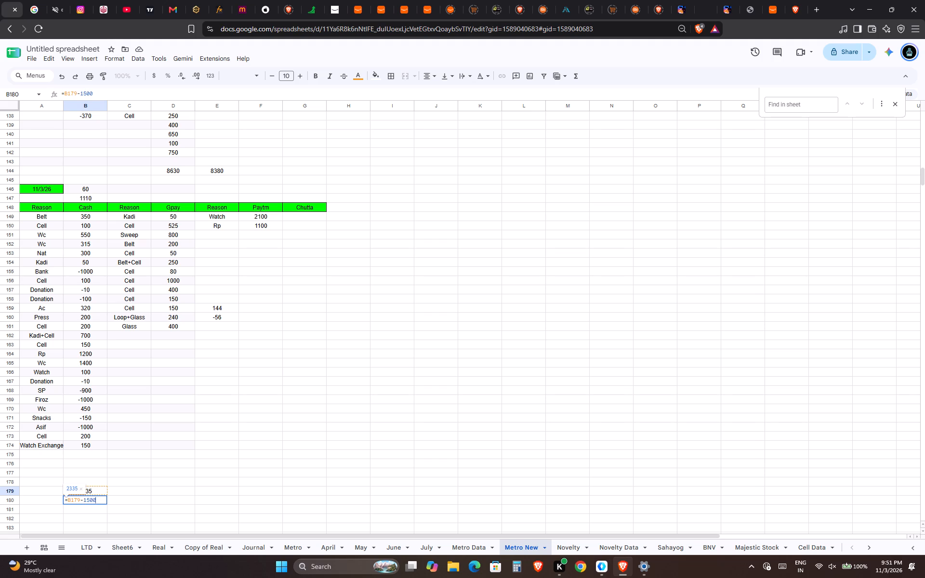
key("minus")
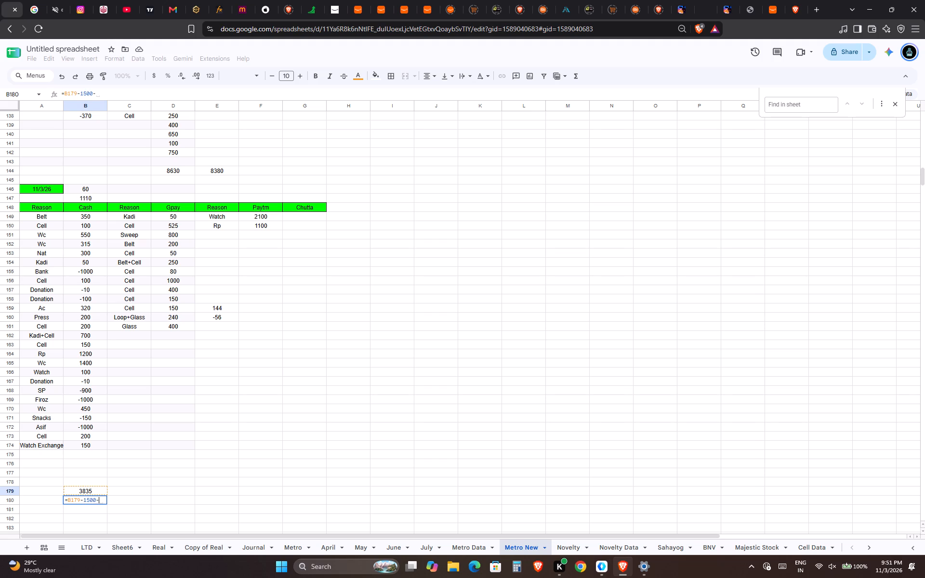
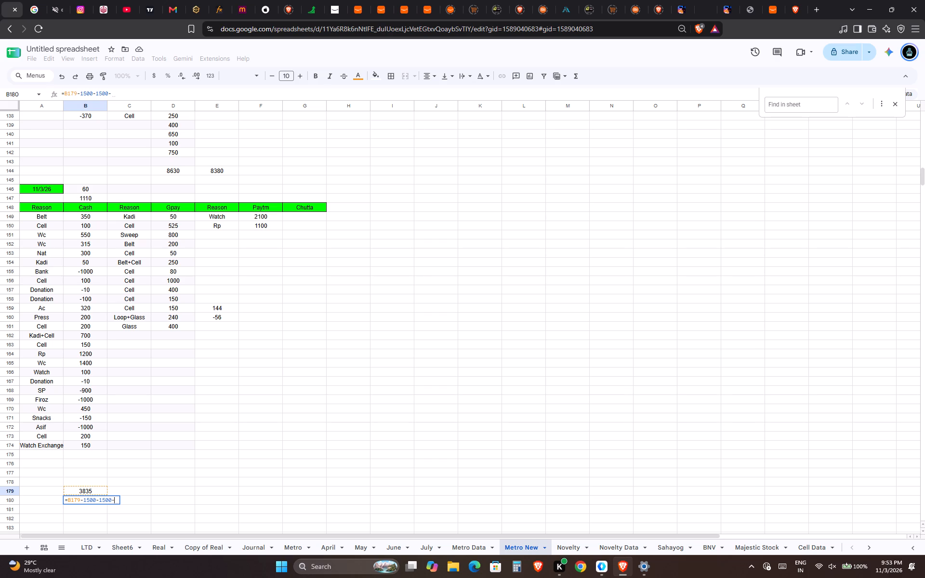
type("600")
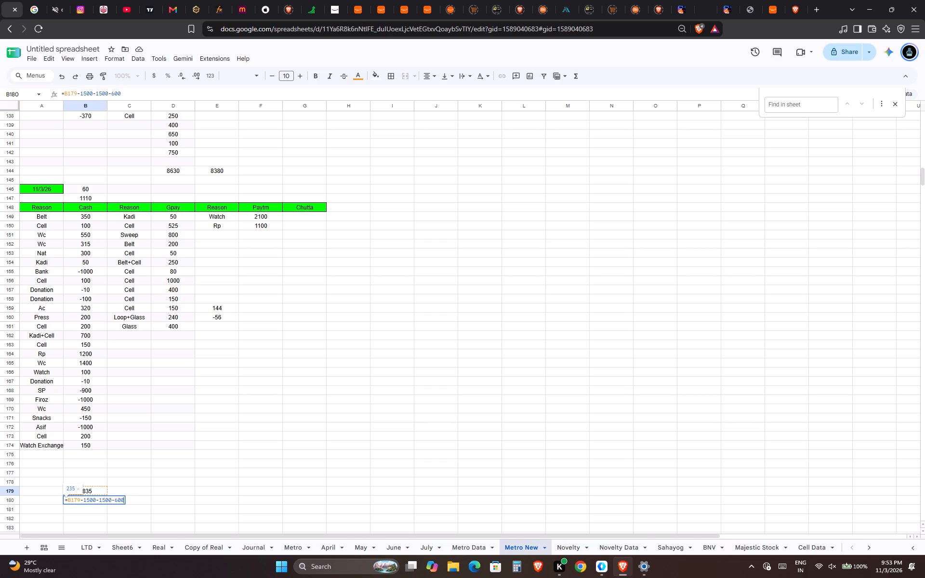
key("minus")
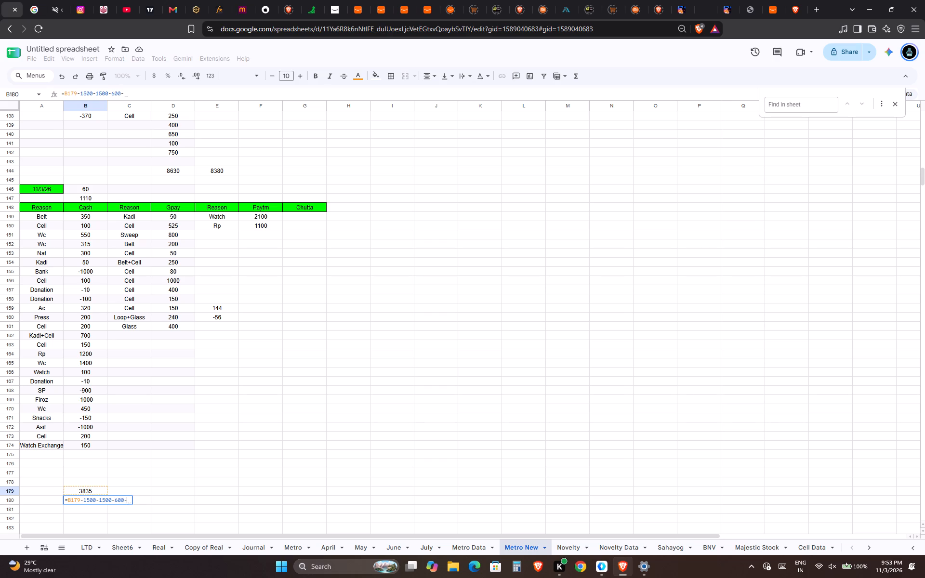
type("40")
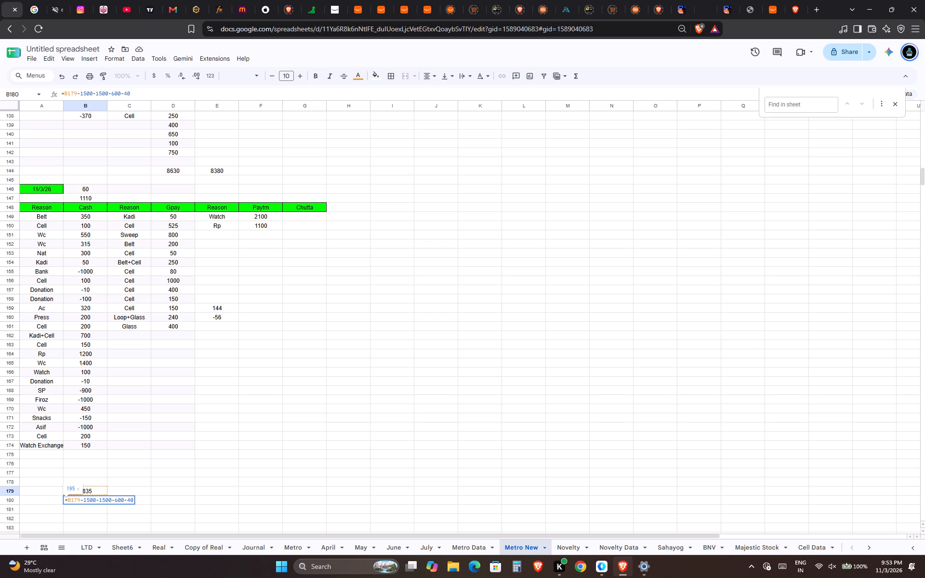
key("Return")
Copy the Watch Exchange entry with its 150 amount from A174:B174 into the first free Gpay row, C162:D162.
key("Right")
key("Up")
key("Up")
key("Up")
key("Up")
key("Left")
key("Right")
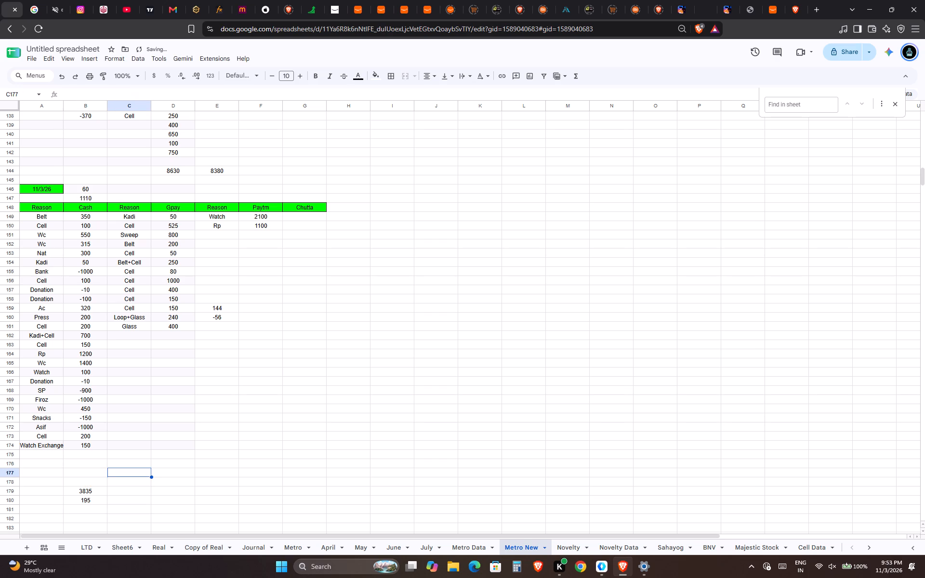
key("ctrl+Up")
key("Down")
key("Left")
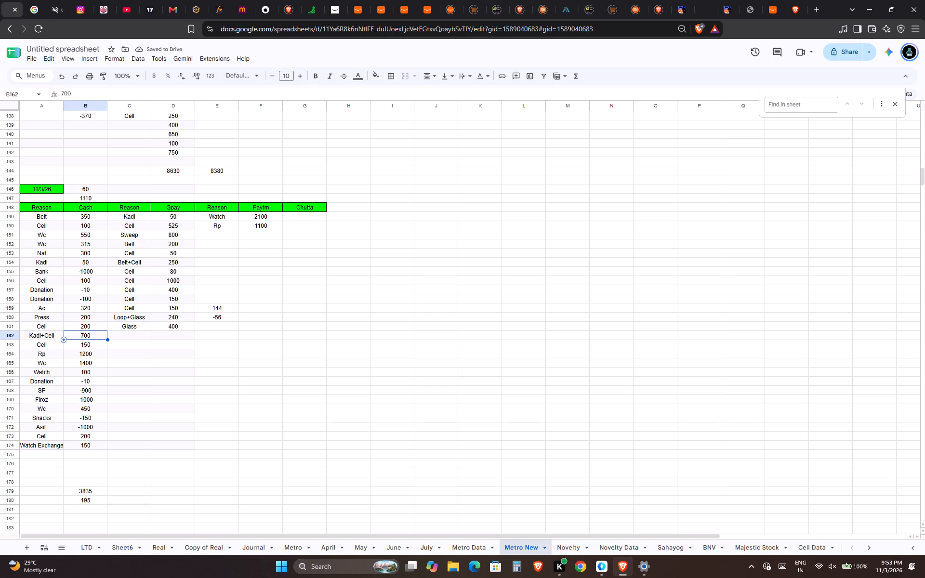
key("Left")
key("ctrl+Down")
key("shift+Right")
key("ctrl+c")
key("ctrl+Right")
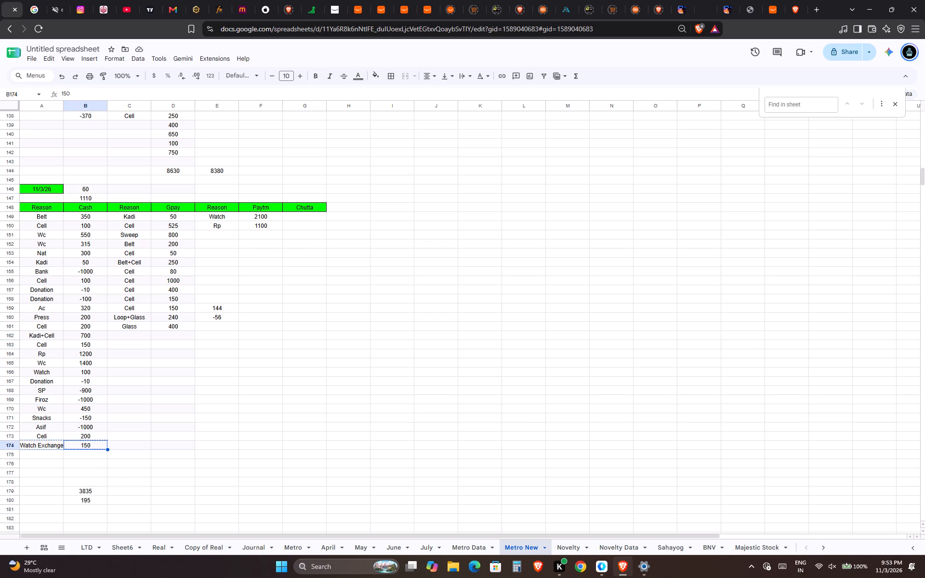
key("Right")
key("ctrl+Up")
key("Down")
key("ctrl+v")
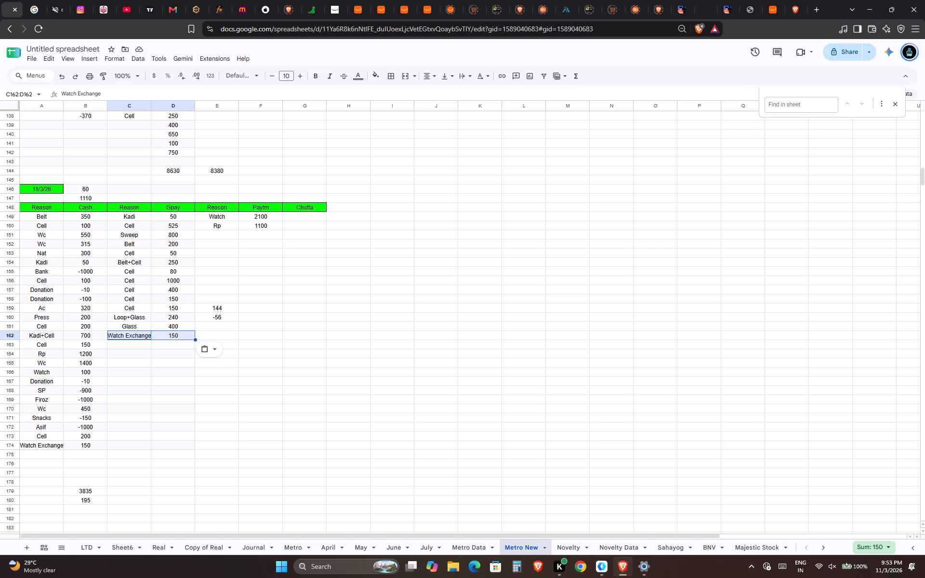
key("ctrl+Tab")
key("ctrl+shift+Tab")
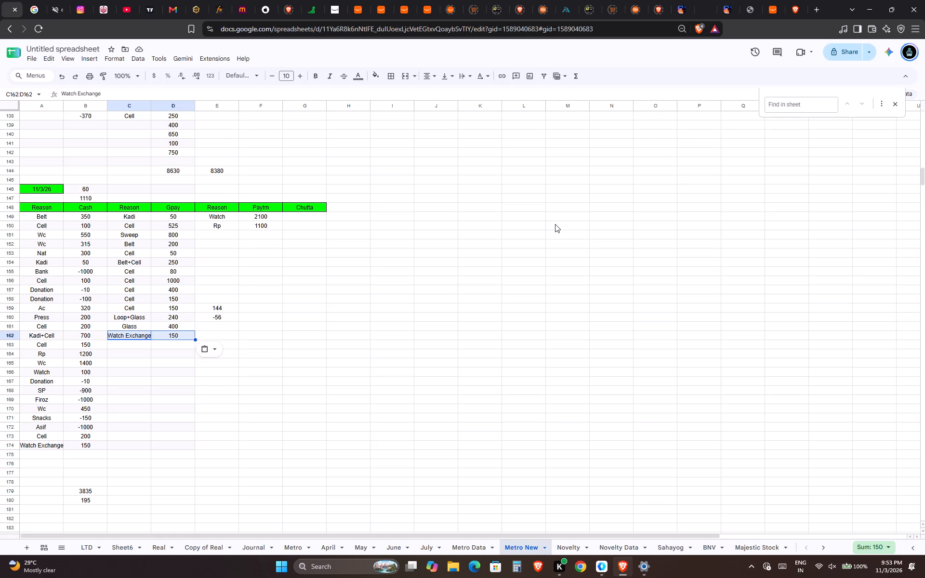
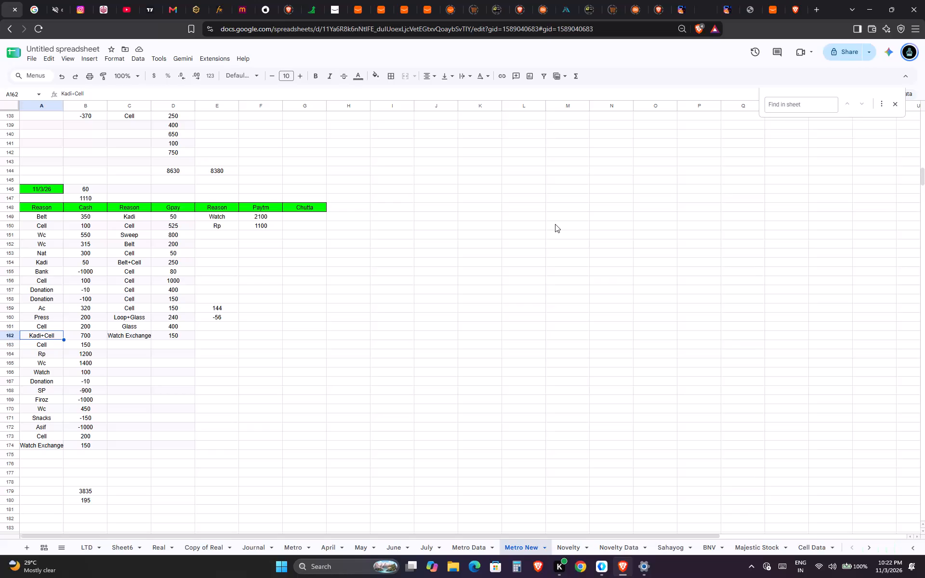
Add an Ad Video entry with a cash amount of -1500 in the first free cash row, A175:B175.
key("ctrl+Down")
key("Down")
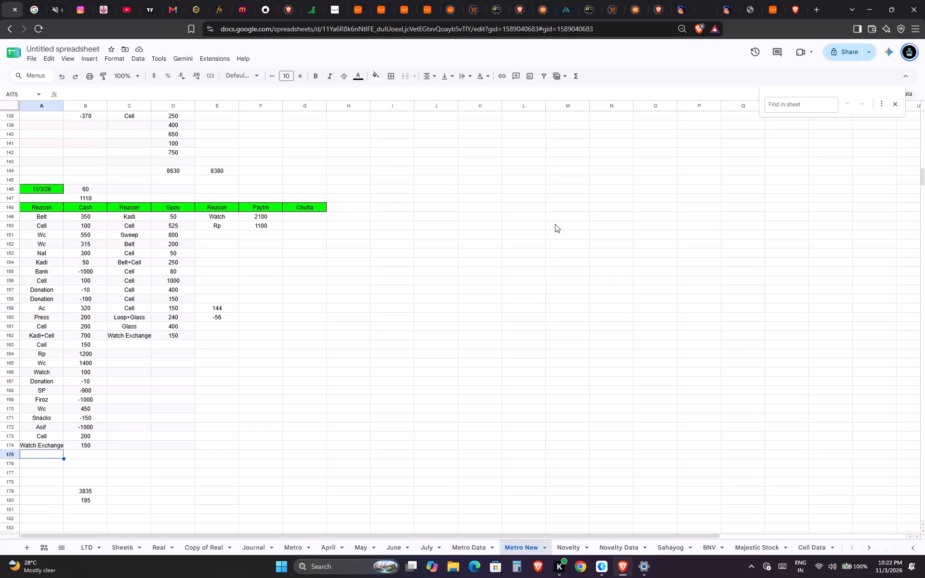
type("Ad")
key("space")
type("Video")
key("Tab")
type("-1500")
key("Return")
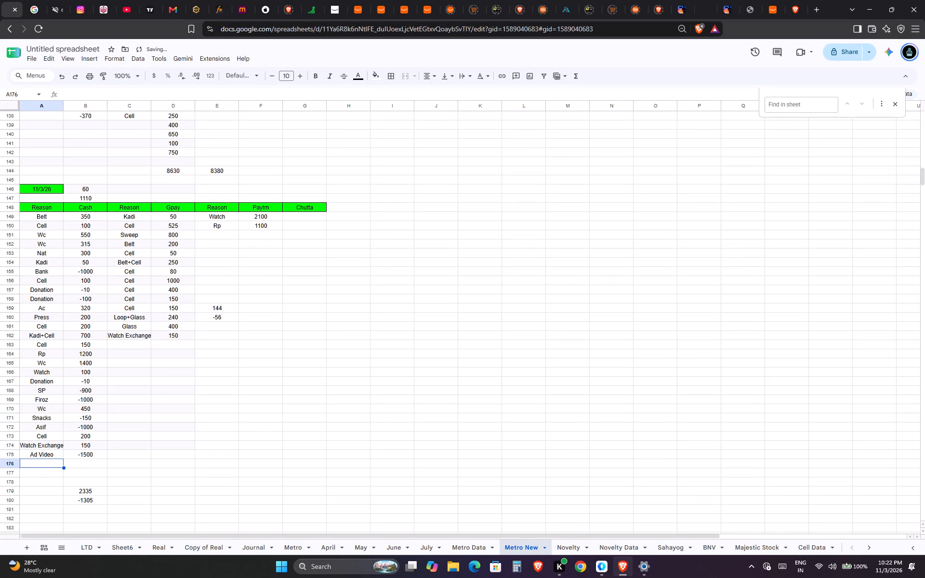
Examine the cash total formula in B179 and the reconciliation formula in B180 without changing them.
key("Right")
key("ctrl+Down")
key("Down")
key("Up")
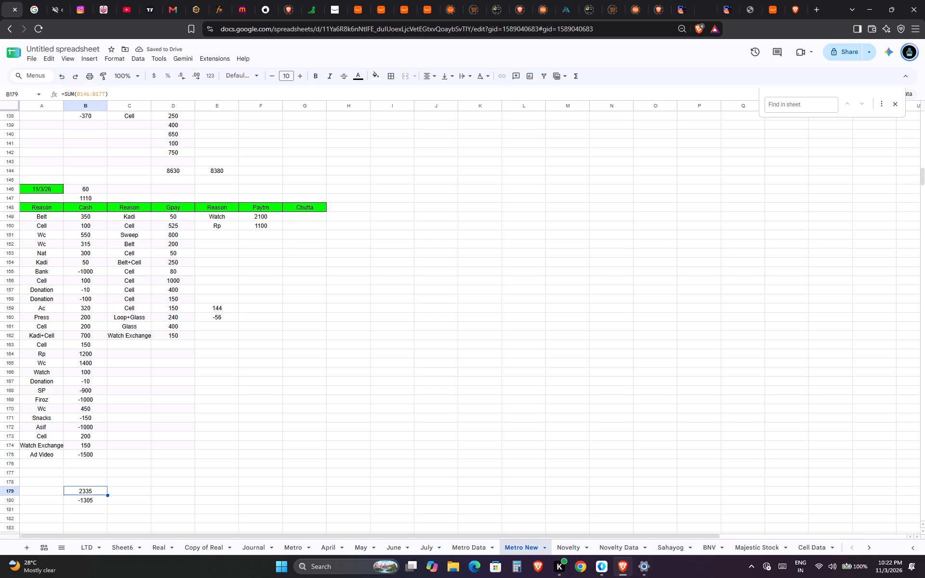
key("F2")
key("Tab")
key("Left")
key("Down")
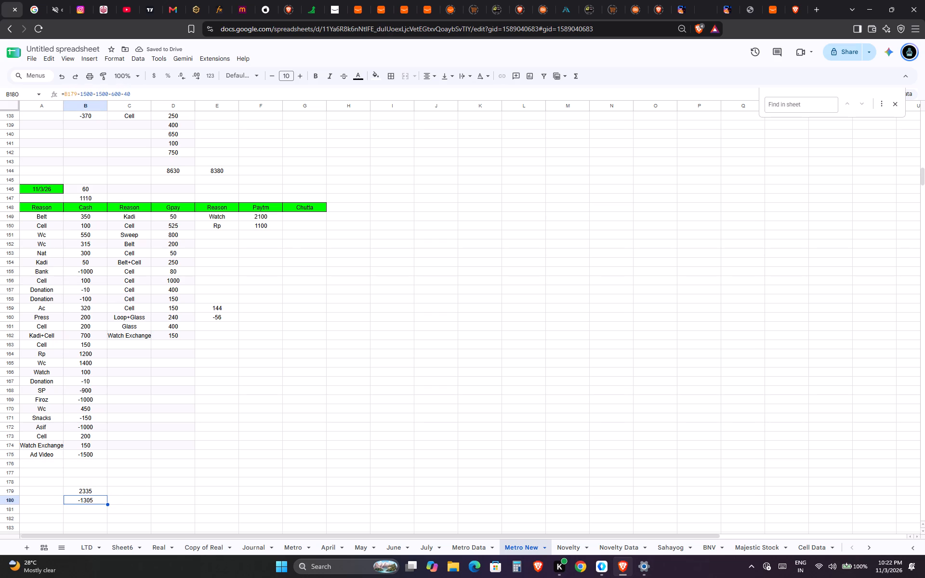
key("F3")
key("F2")
key("Escape")
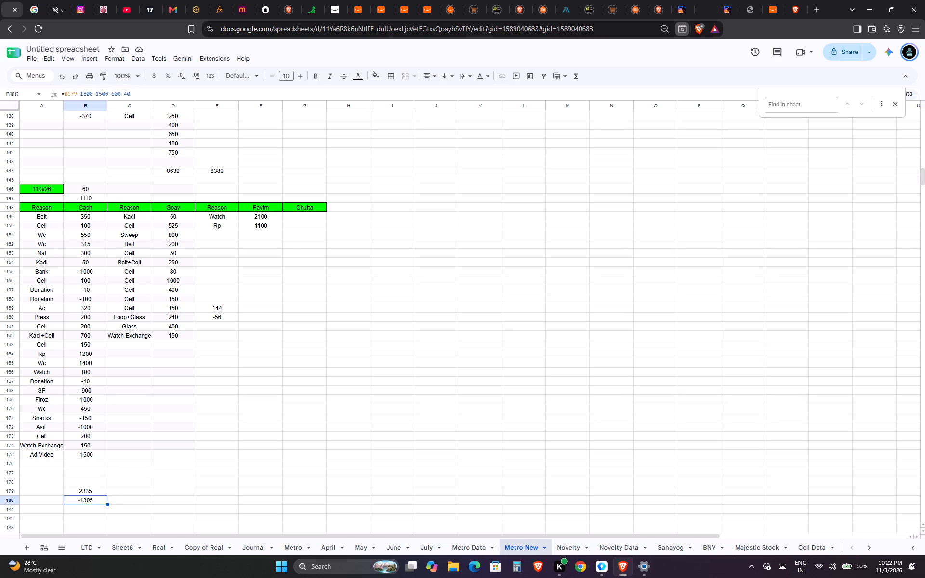
key("F2")
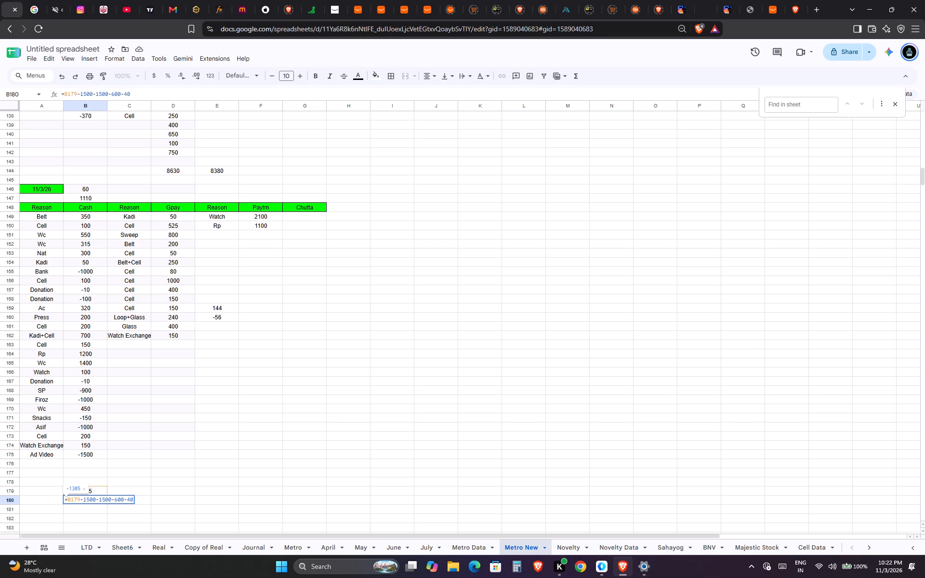
left_click(555, 224)
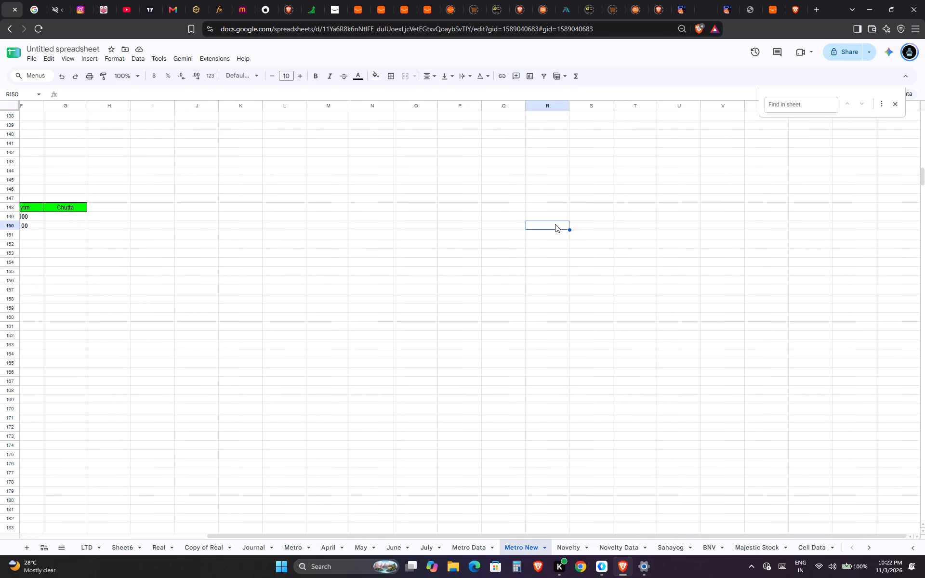
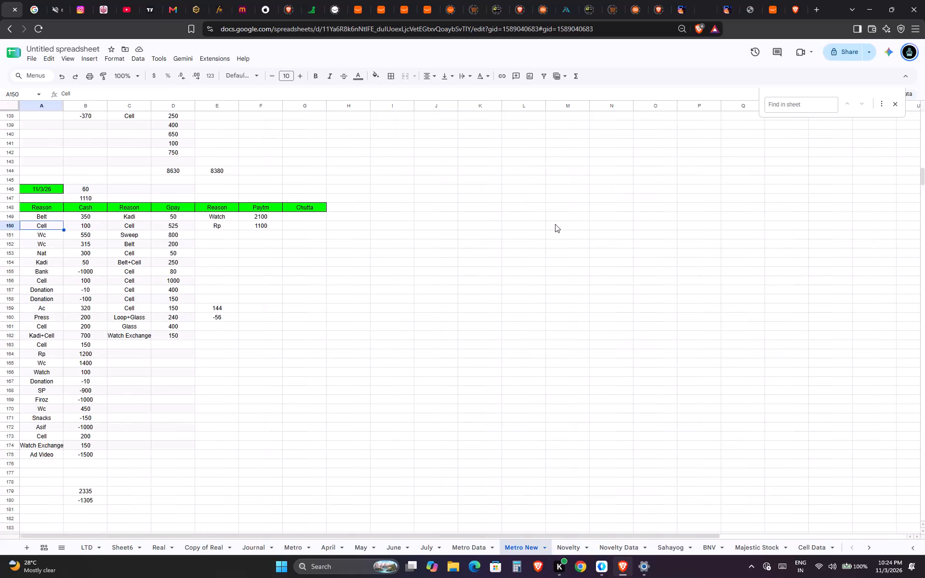
Select the second opening cash amount in B147, directly above the Cash header of the 11/3/26 table.
key("ctrl+Left")
key("ctrl+Down")
key("Right")
key("ctrl+Up")
key("Down")
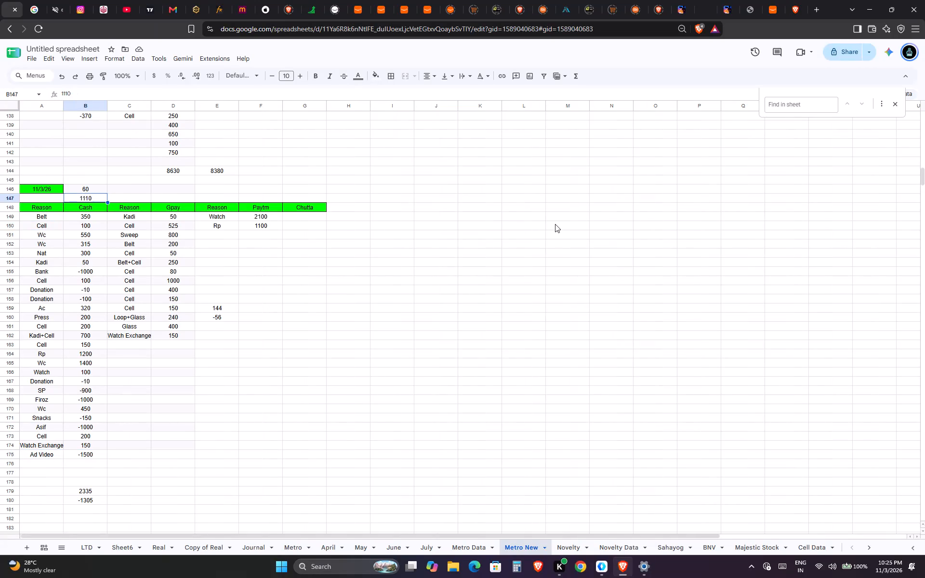
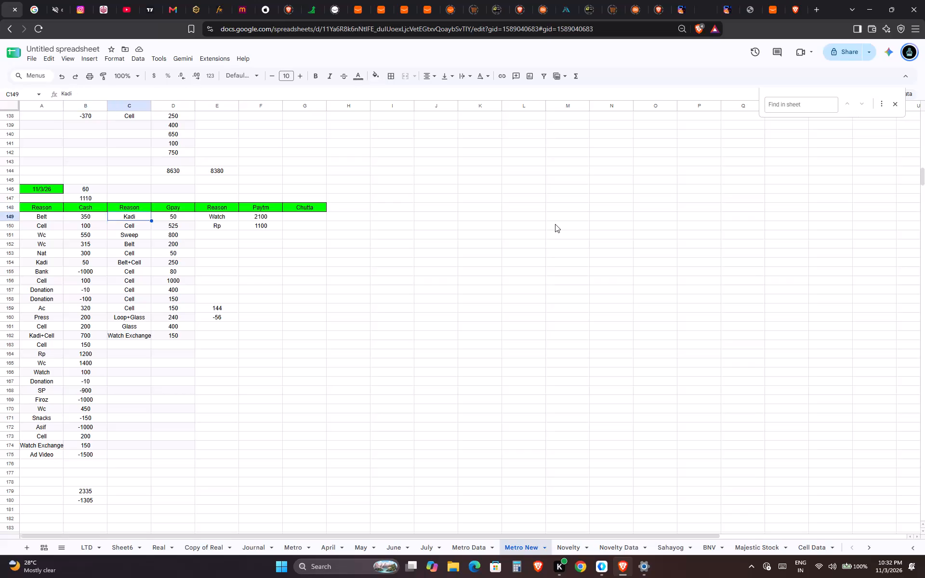
Append +1500 to the cash reconciliation formula in B180, below the 11/3/26 cash total.
key("Left")
key("Left")
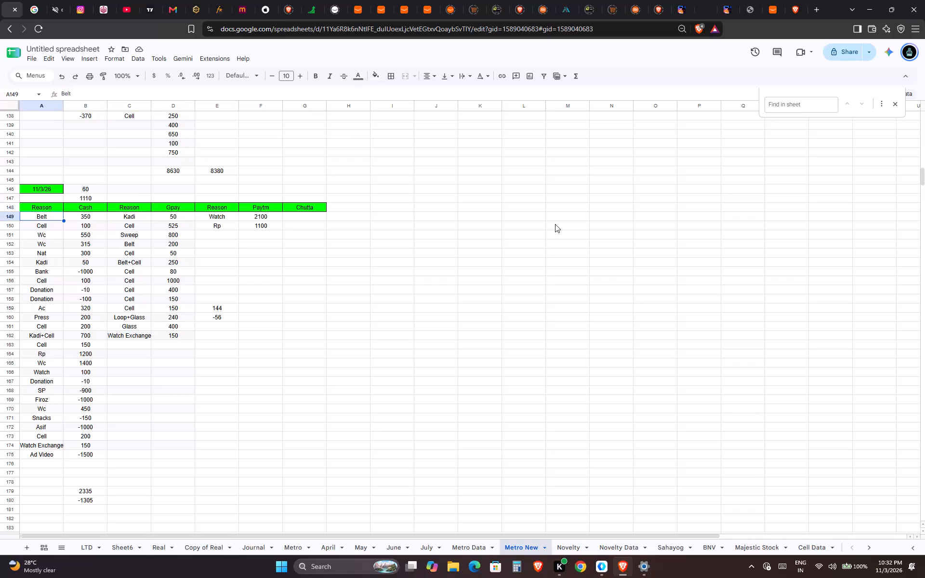
key("Left")
key("Right")
key("ctrl+Down")
key("Down")
key("Down")
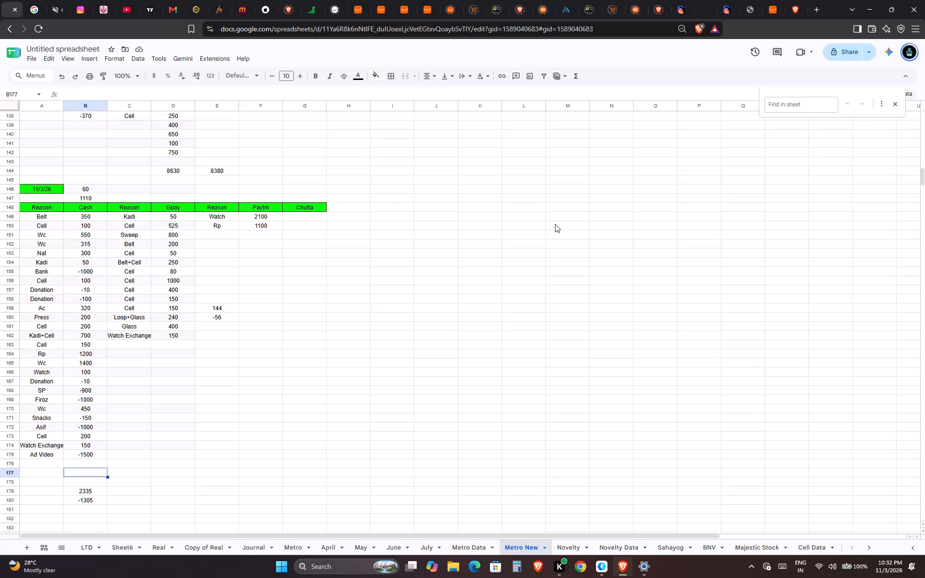
key("Down")
key("Down")
key("Down")
key("F2")
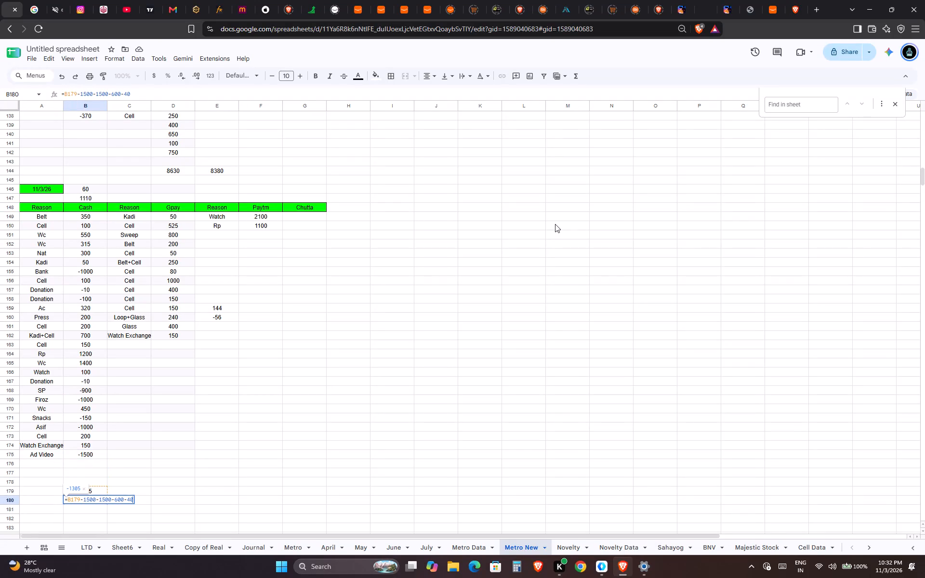
key("minus")
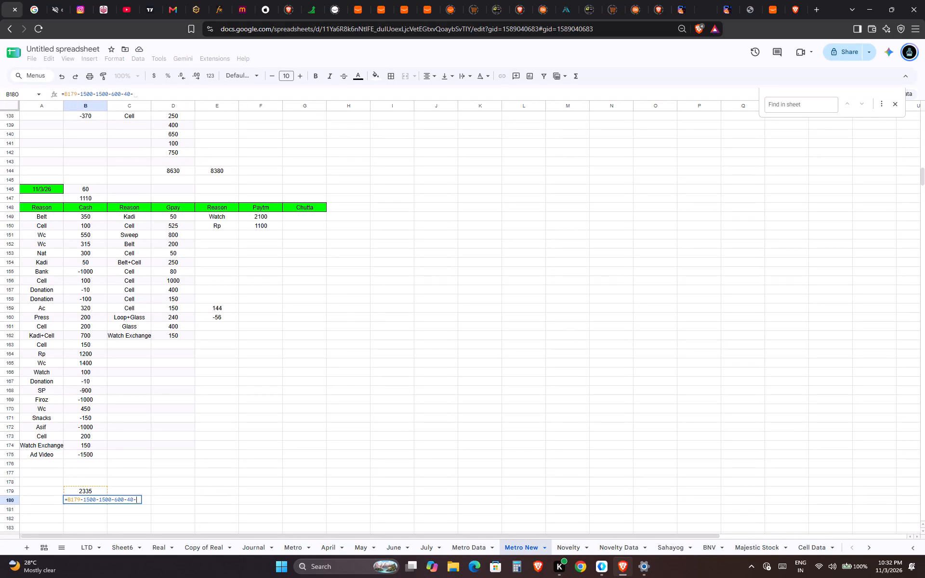
key("BackSpace")
type("+15000")
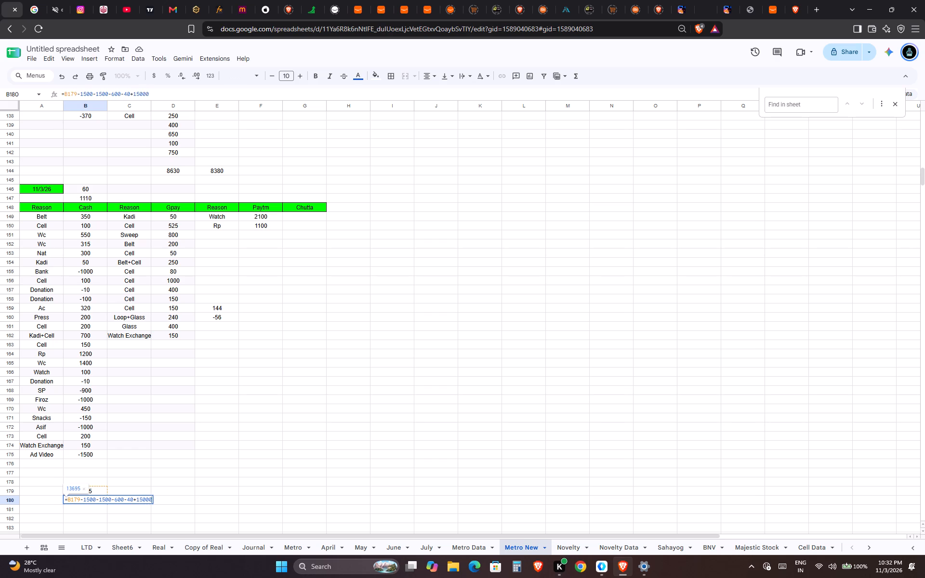
key("BackSpace")
key("Return")
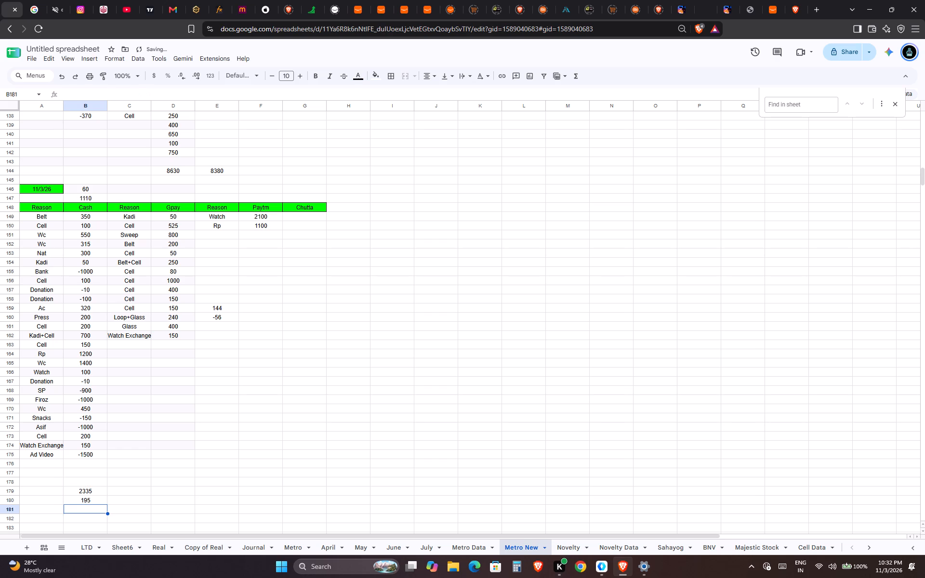
Return to the 11/3/26 cash total in B179.
key("Up")
key("ctrl+Up")
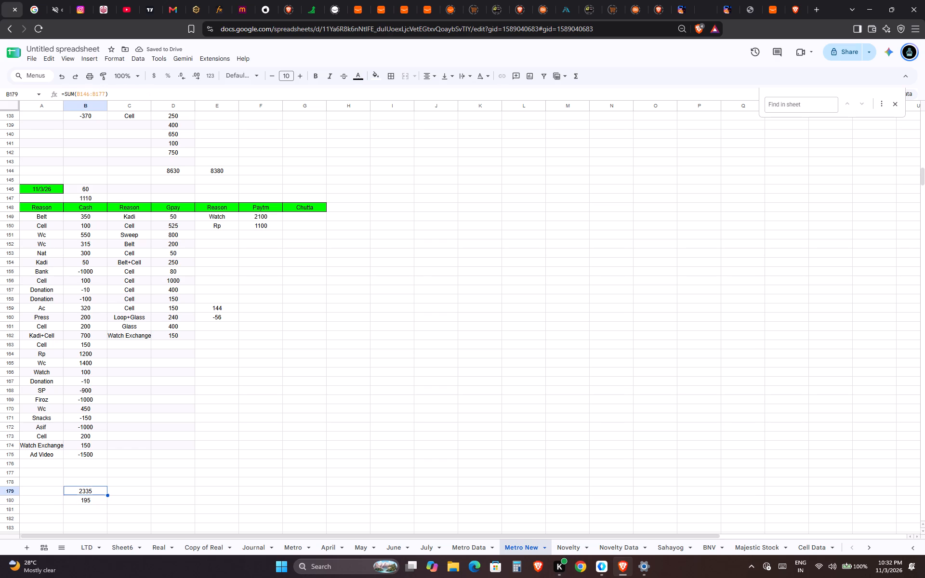
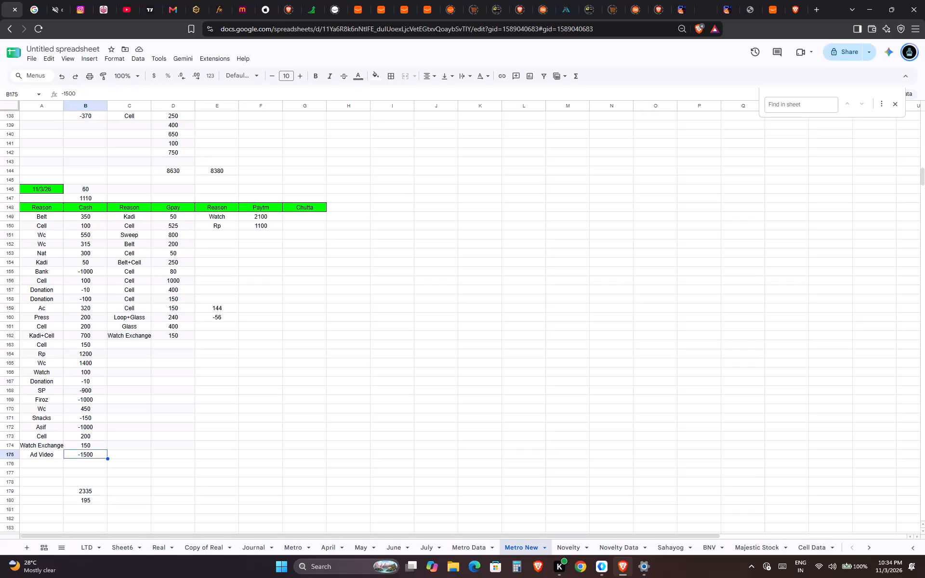
Select the 11/3/26 cash column from B146 through the Ad Video entry in B175 to check its sum.
key("ctrl+Up")
key("Down")
key("Up")
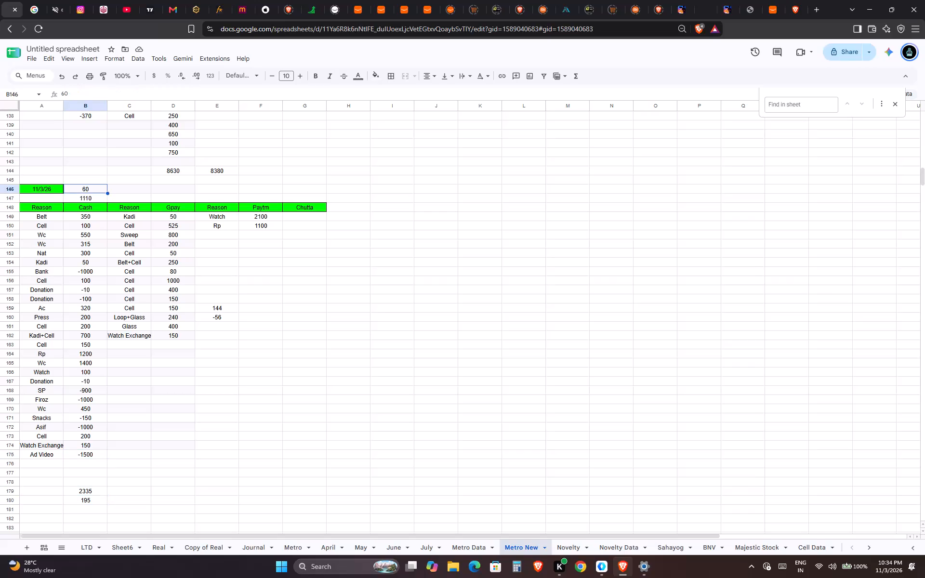
key("ctrl+shift+Down")
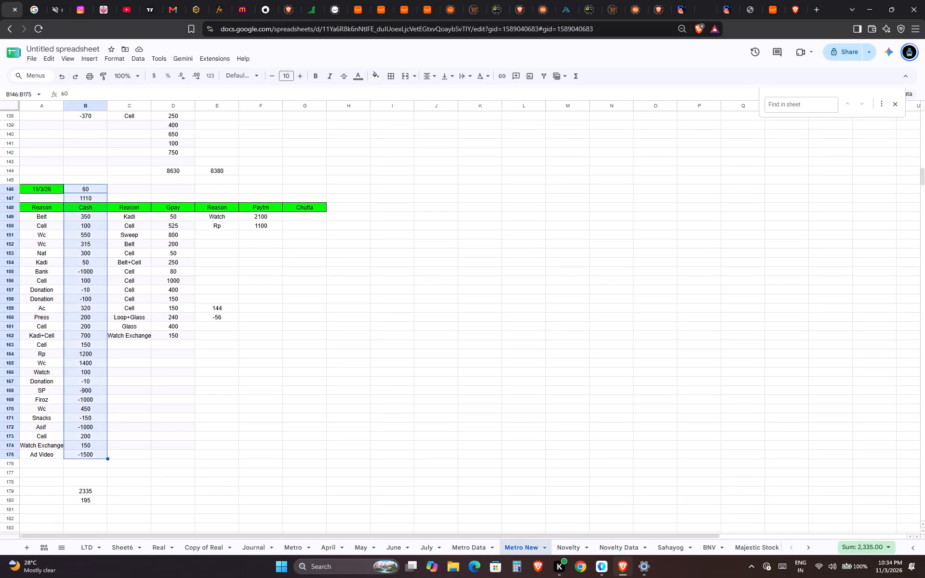
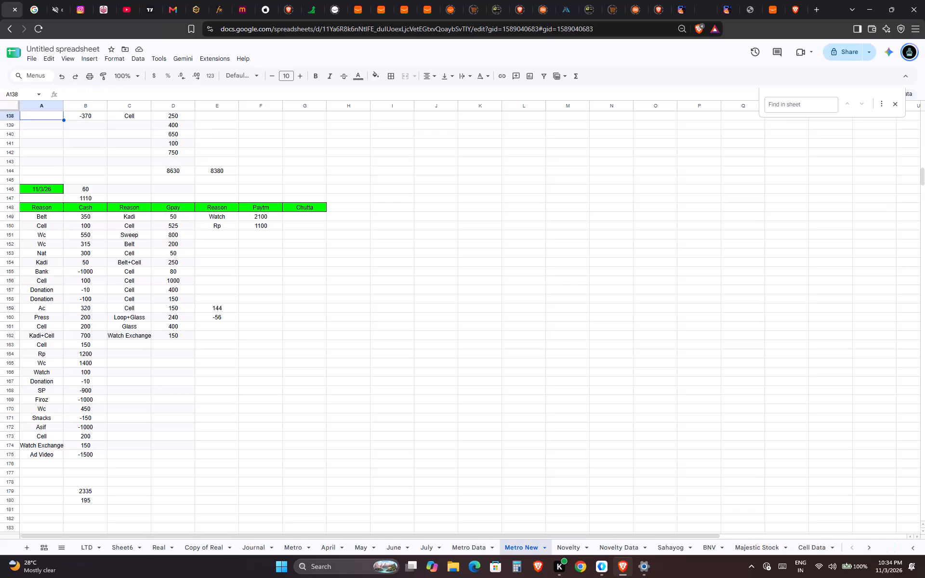
Copy the 11/3/26 date and column header block A146:G148 and paste it below the day's entries, starting at A182.
key("ctrl+Down")
key("shift+Down")
key("shift+Right")
key("shift+Down")
key("shift+Right")
key("shift+Right")
key("shift+Right")
key("shift+Right")
key("shift+Right")
key("shift+Right")
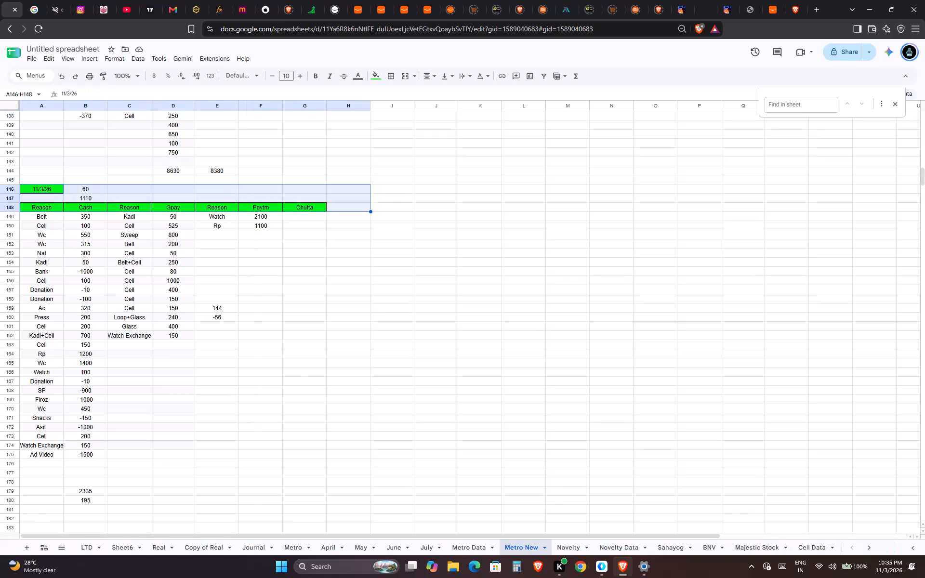
key("shift+Left")
key("ctrl+c")
key("ctrl+Down")
key("ctrl+Down")
key("Down")
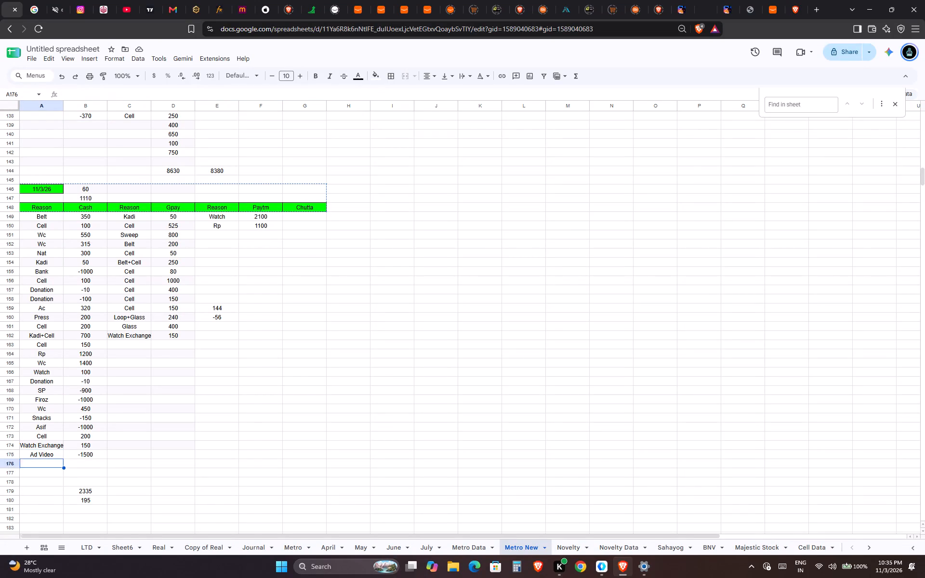
key("Down")
key("Down")
key("Down")
key("Down")
key("Down")
key("Down")
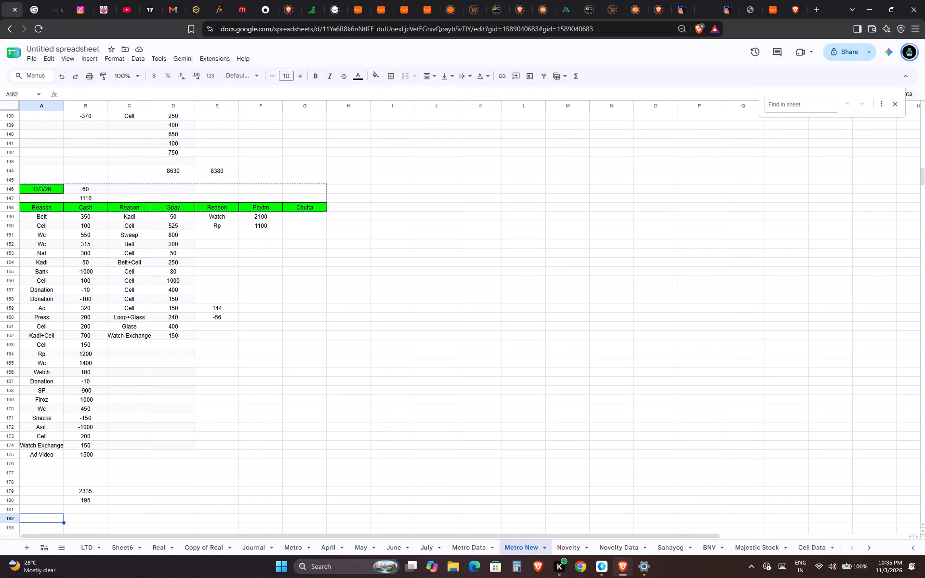
key("ctrl+v")
Clear the cash total and the reconciliation formula in B179:B180.
key("Right")
key("Up")
key("Up")
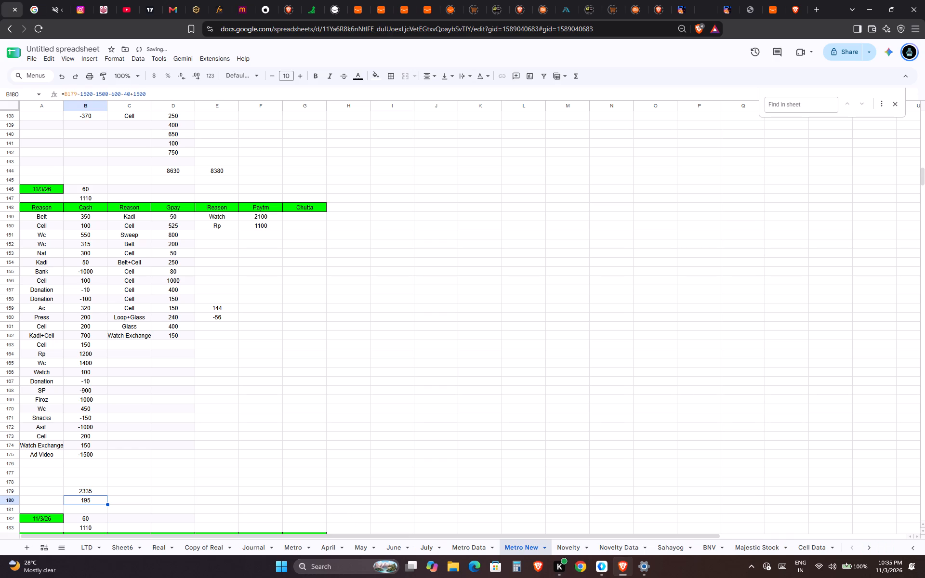
key("Up")
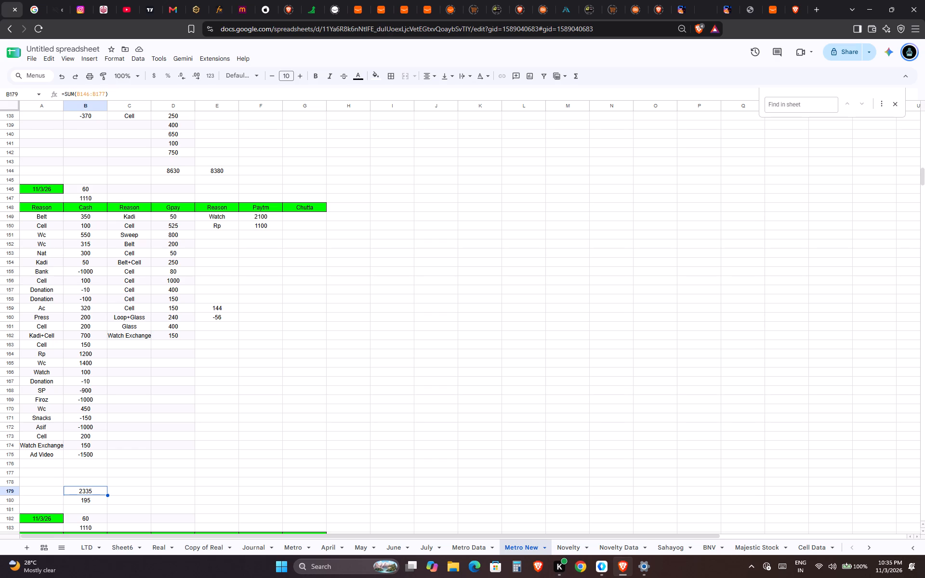
key("Down")
key("Up")
key("shift+Down")
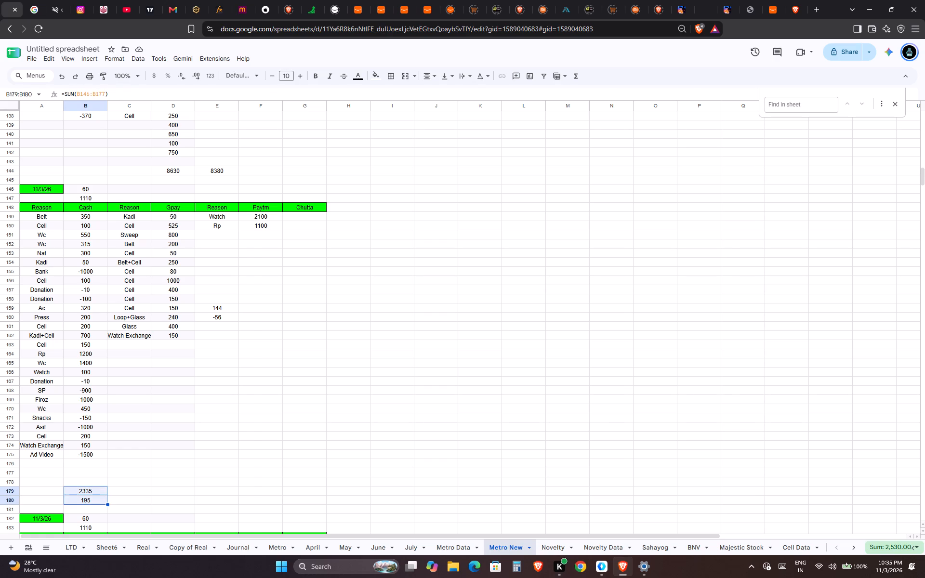
key("BackSpace")
Move the pasted header block A182:G184 up so that it starts at A179.
key("Left")
key("Left")
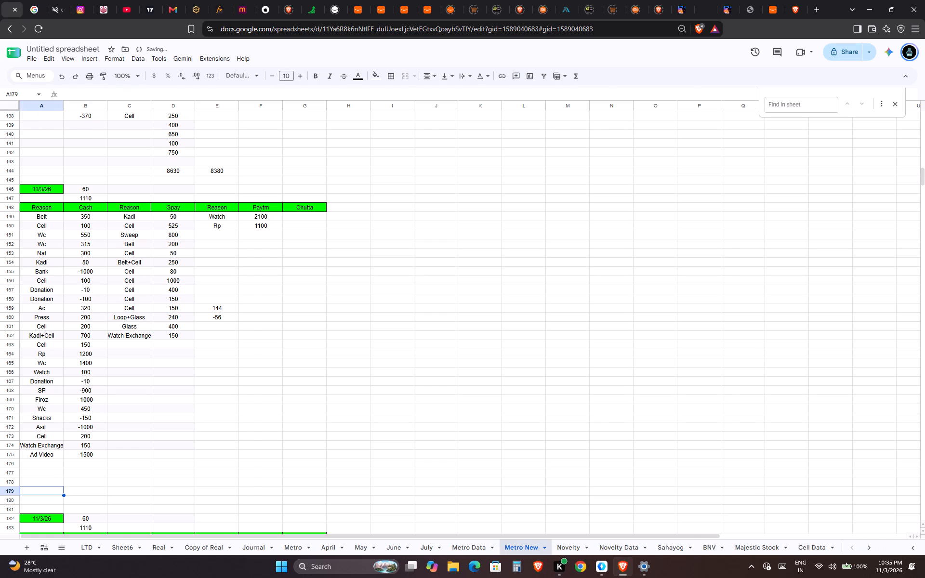
key("ctrl+Down")
key("ctrl+shift+Down")
key("ctrl+shift+Right")
key("ctrl+shift+Right")
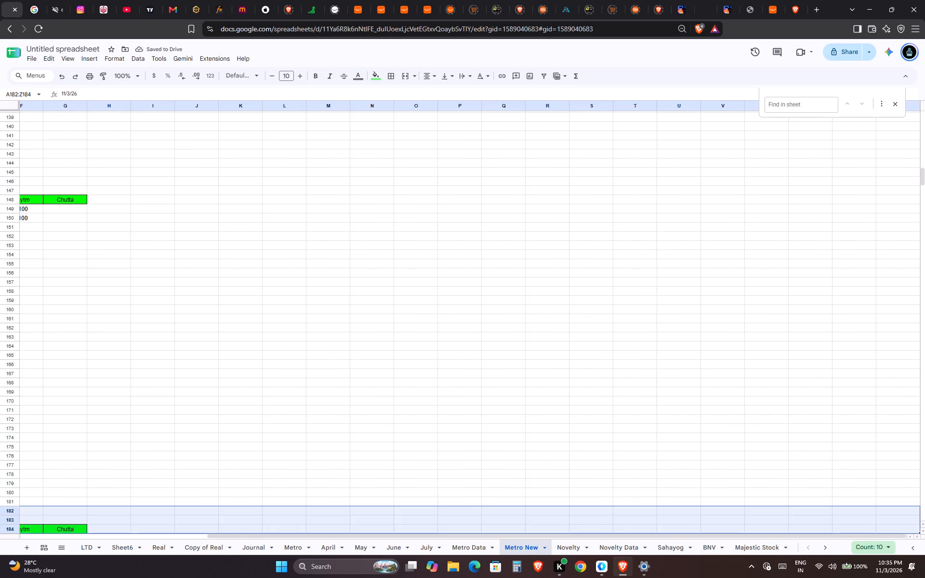
key("ctrl+shift+Left")
key("shift+Right")
key("shift+Right")
key("shift+Right")
key("shift+Right")
key("shift+Right")
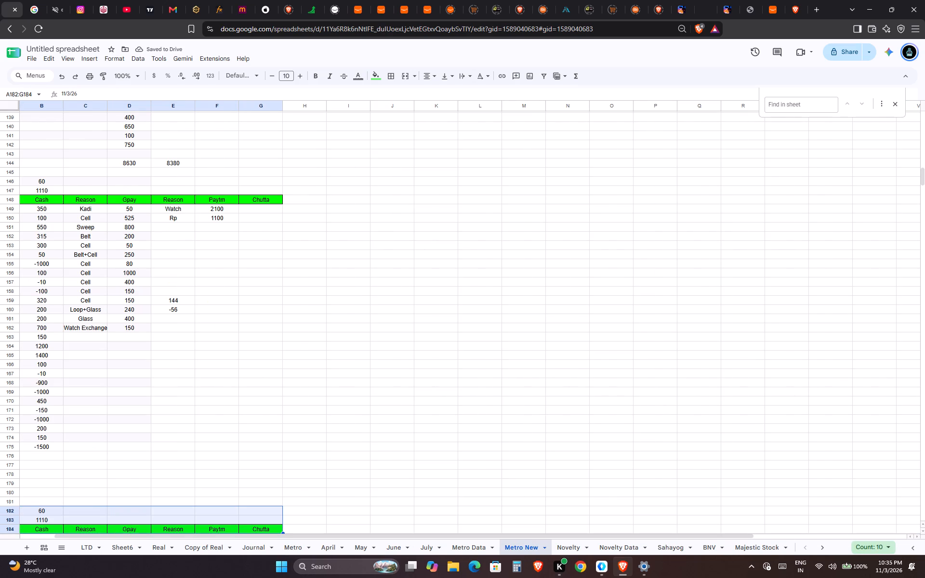
key("ctrl+x")
key("ctrl+Left")
key("ctrl+Up")
key("ctrl+Up")
key("ctrl+Down")
key("ctrl+Down")
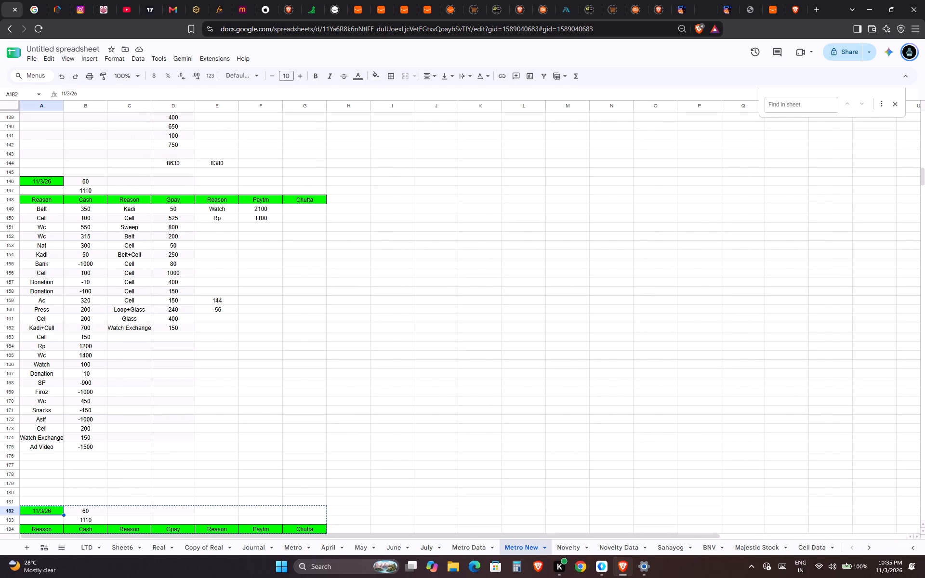
key("ctrl+Up")
key("Down")
key("Down")
key("Down")
key("Down")
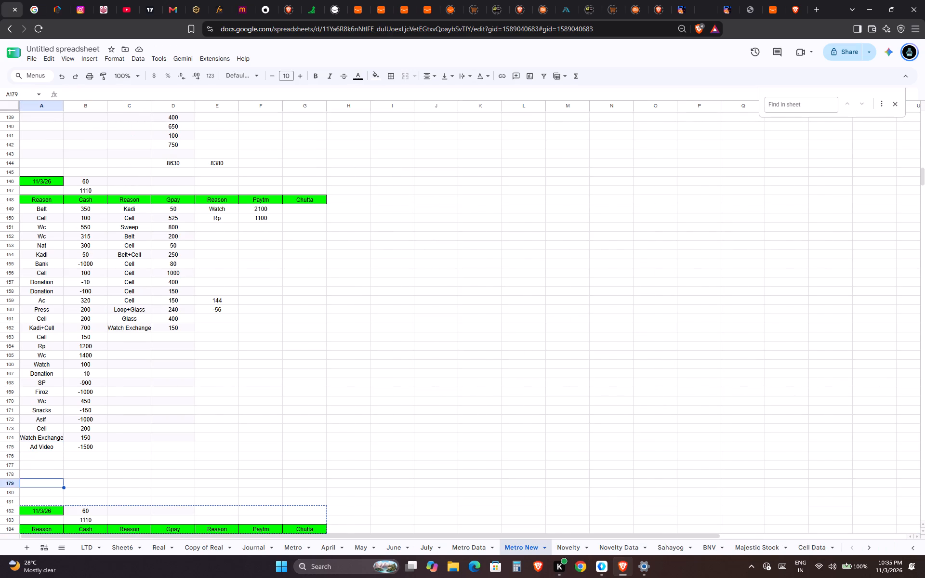
key("ctrl+v")
key("ctrl+Left")
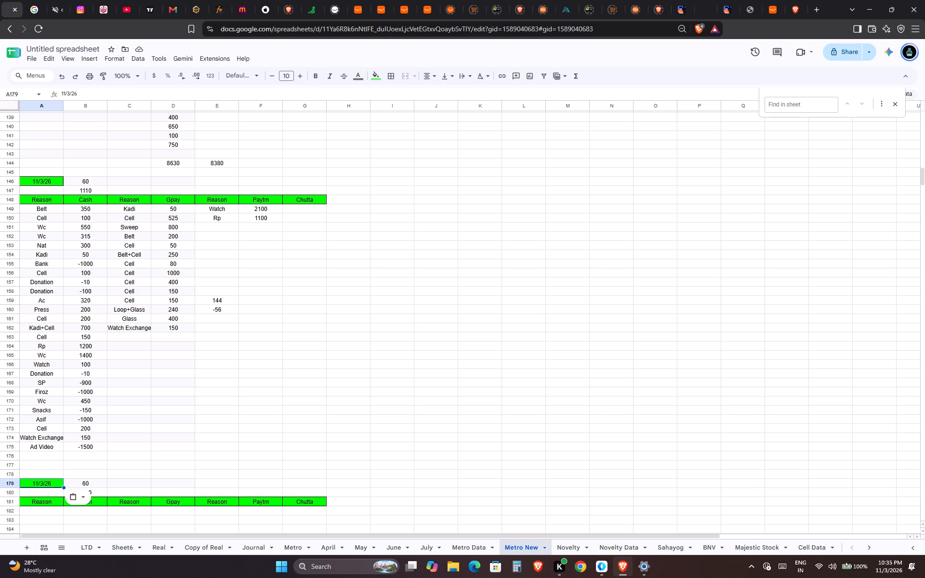
Start a SUM formula in B177, below the 11/3/26 cash entries, for totalling that day's cash column.
key("Right")
key("Up")
key("Up")
key("Up")
key("Down")
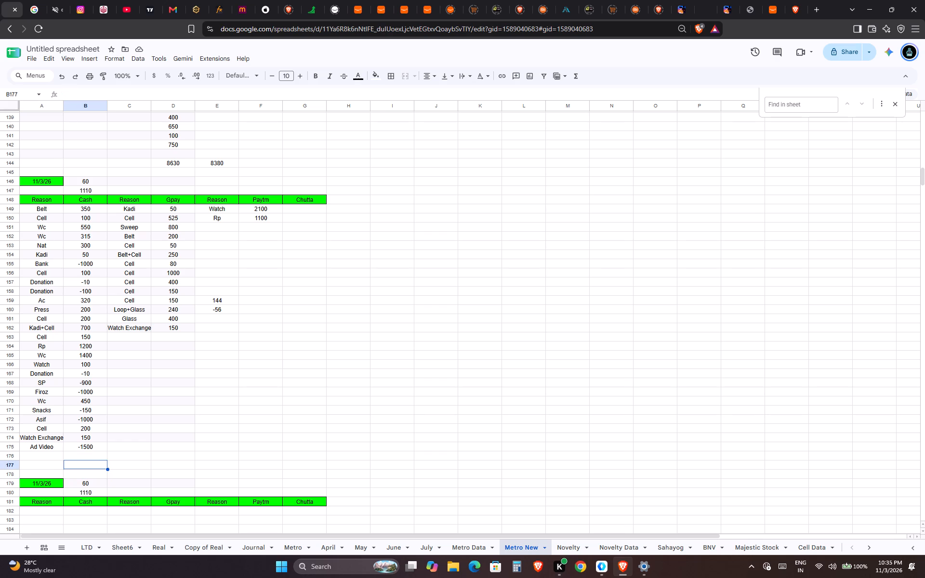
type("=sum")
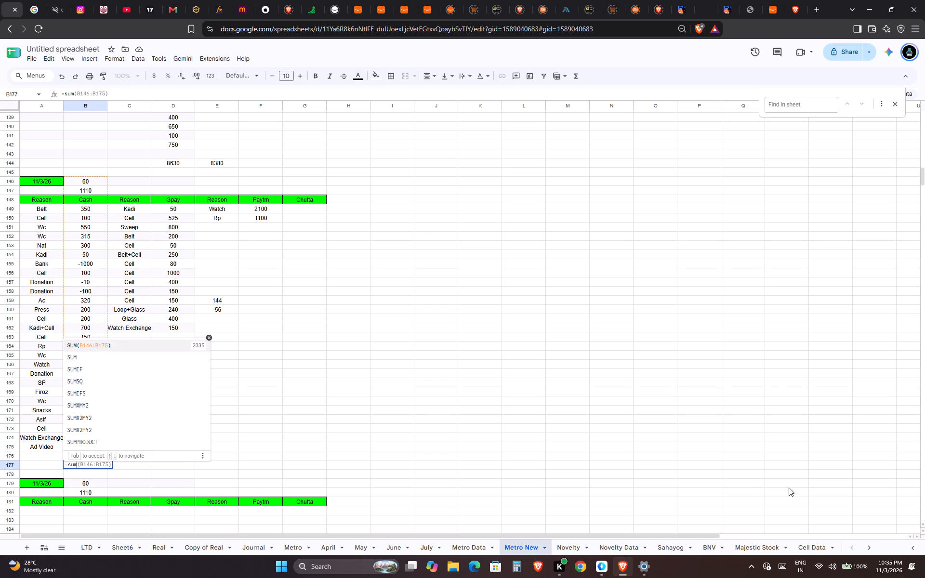
Switch to the Windows quick settings and turn Bluetooth off.
left_click(831, 577)
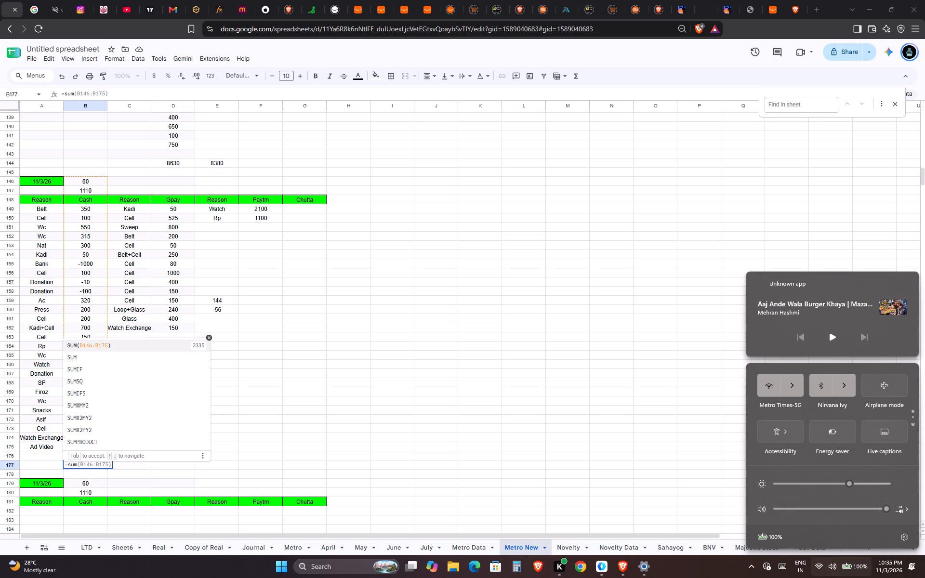
left_click(822, 376)
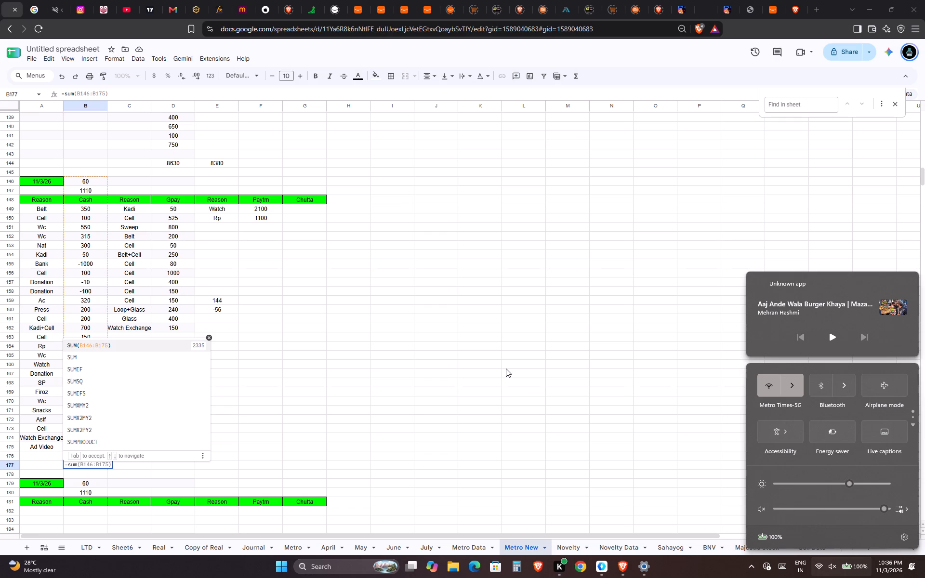
key("Down")
key("Down")
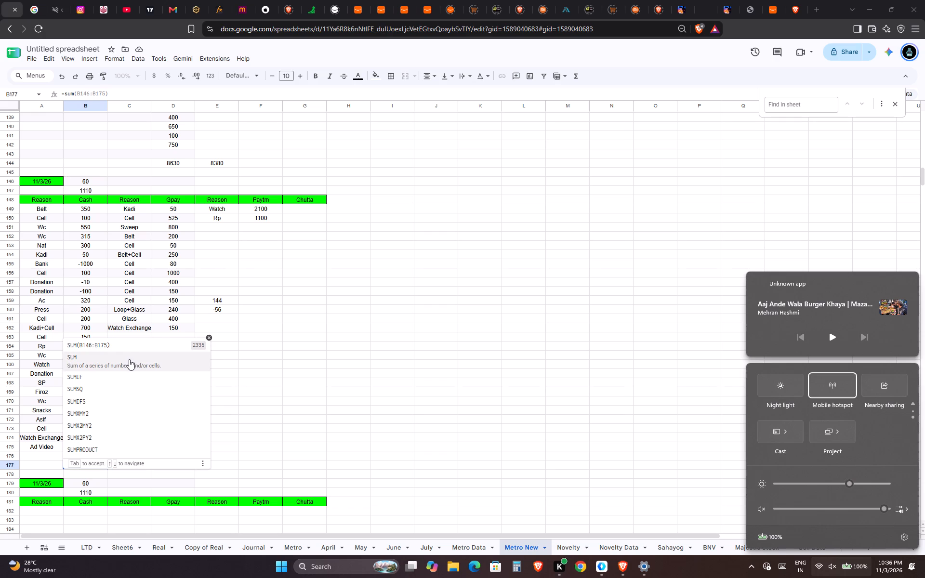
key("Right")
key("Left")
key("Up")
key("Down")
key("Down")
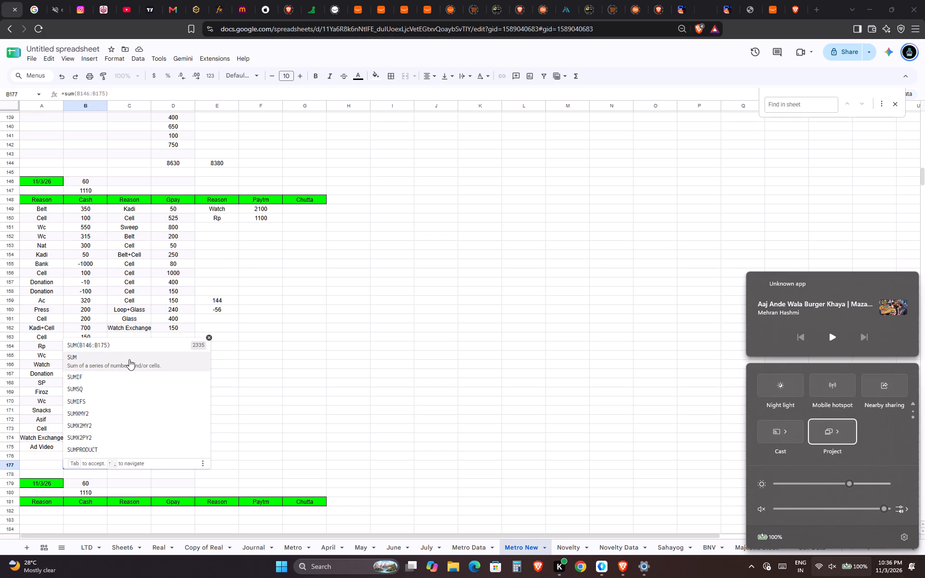
Complete the SUM formula in B177 over the 11/3/26 cash entries B149:B175.
left_click(120, 359)
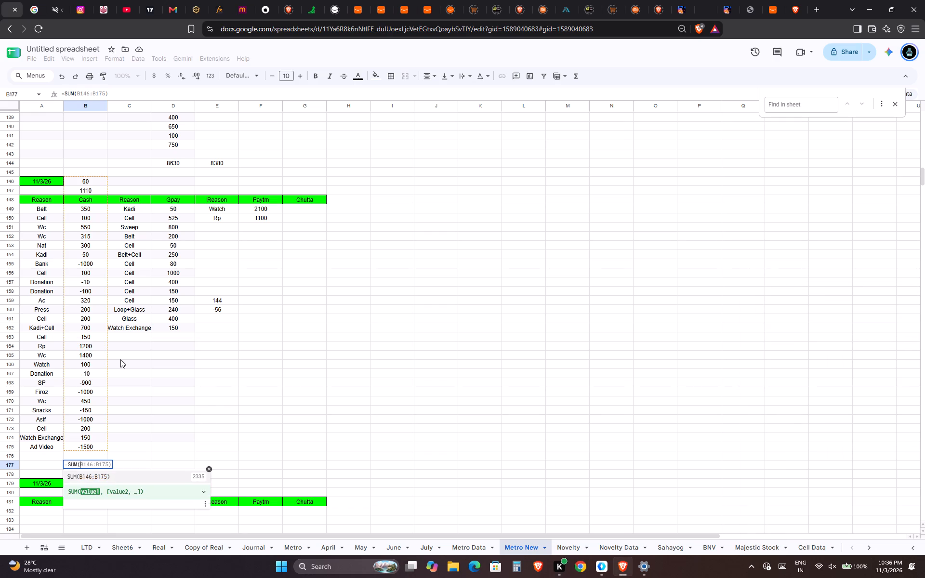
key("Up")
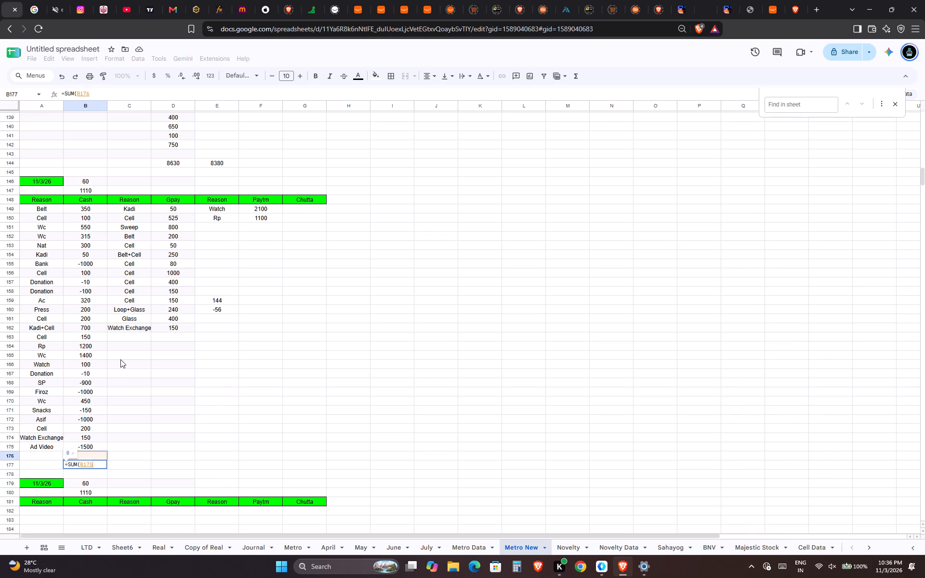
key("Up")
key("ctrl+Up")
key("ctrl+shift+Down")
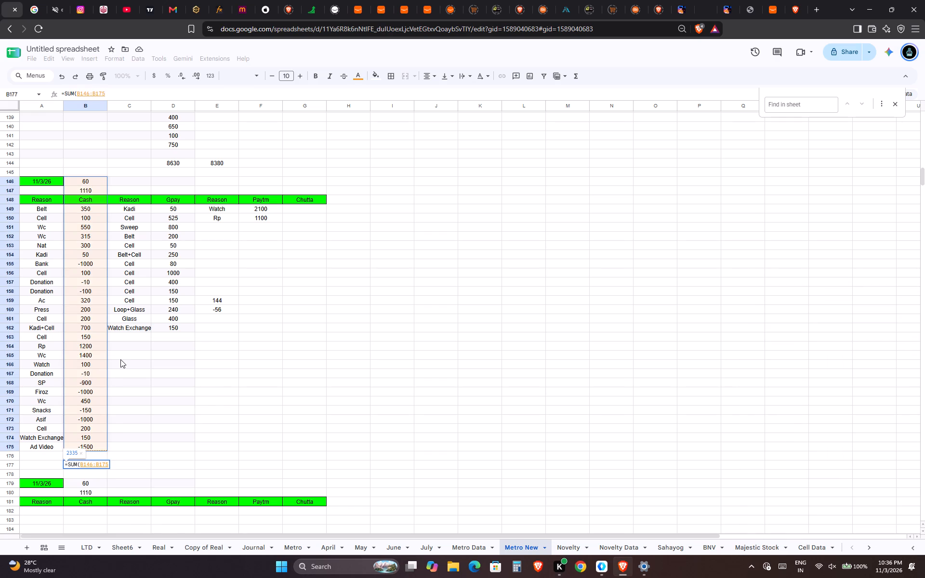
key("Down")
key("Down")
key("Down")
key("ctrl+shift+Down")
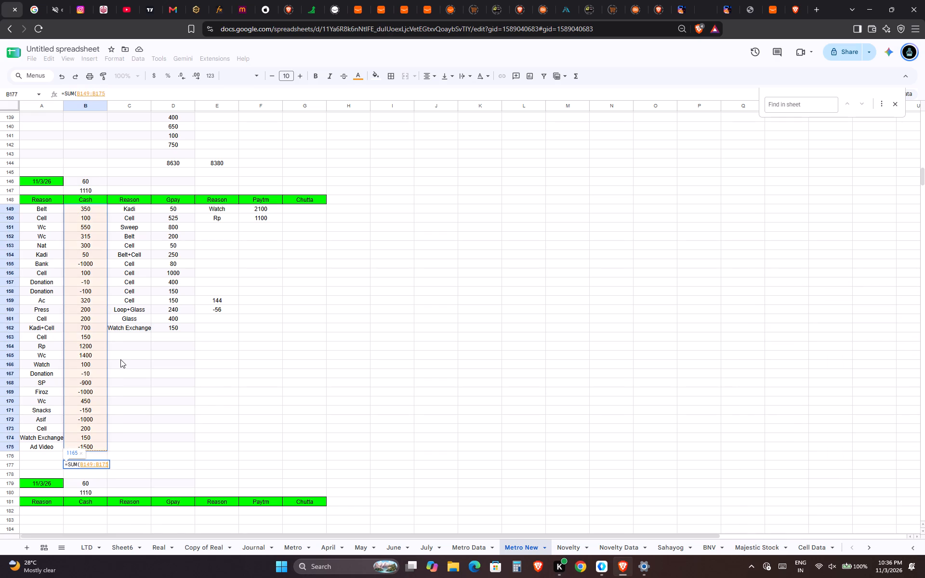
key("Return")
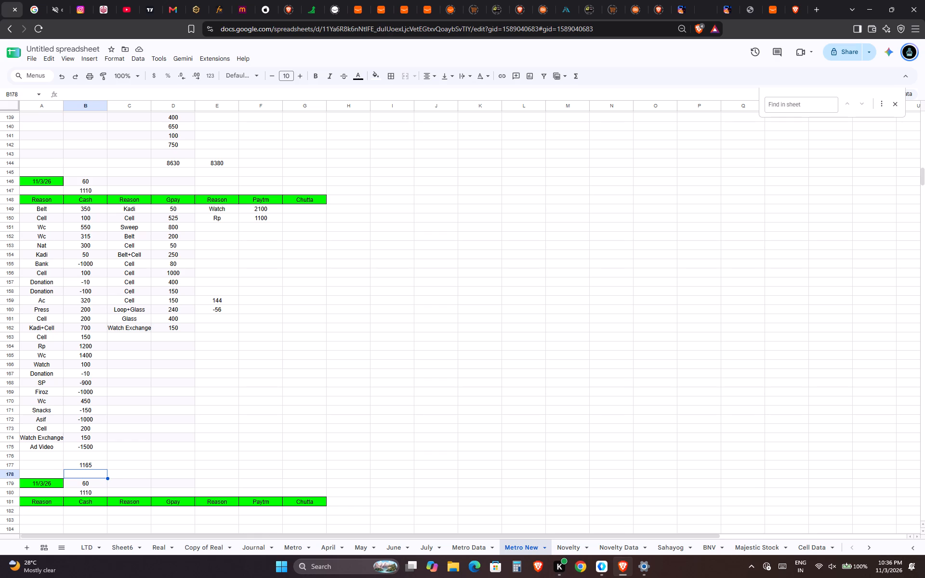
Select the cash entries B149:B175 to check their sum.
key("Up")
key("ctrl+Up")
key("ctrl+Up")
key("Down")
key("Down")
key("Down")
key("ctrl+shift+Down")
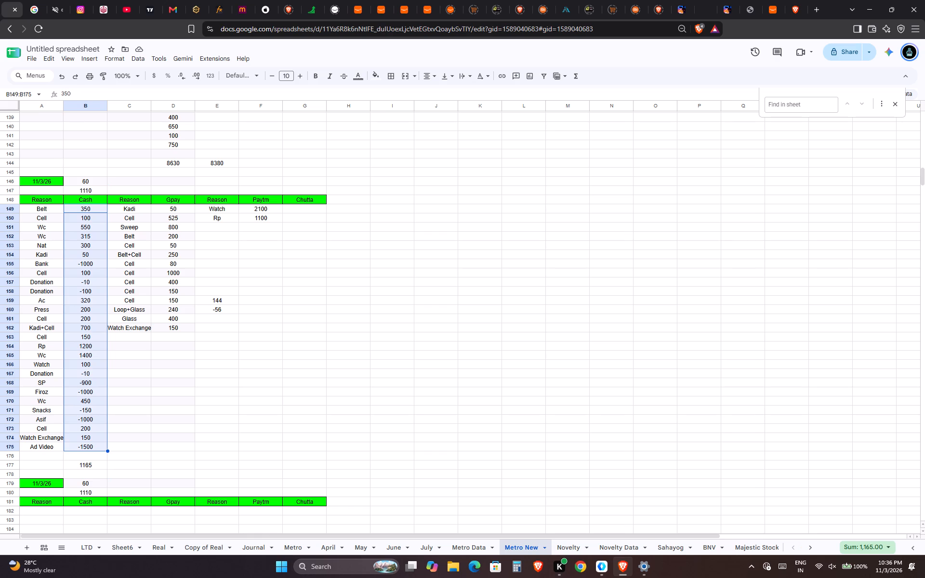
Select the 11/3/26 Gpay entries D149:D162 to check their sum.
key("Right")
key("Right")
key("ctrl+shift+Down")
key("Down")
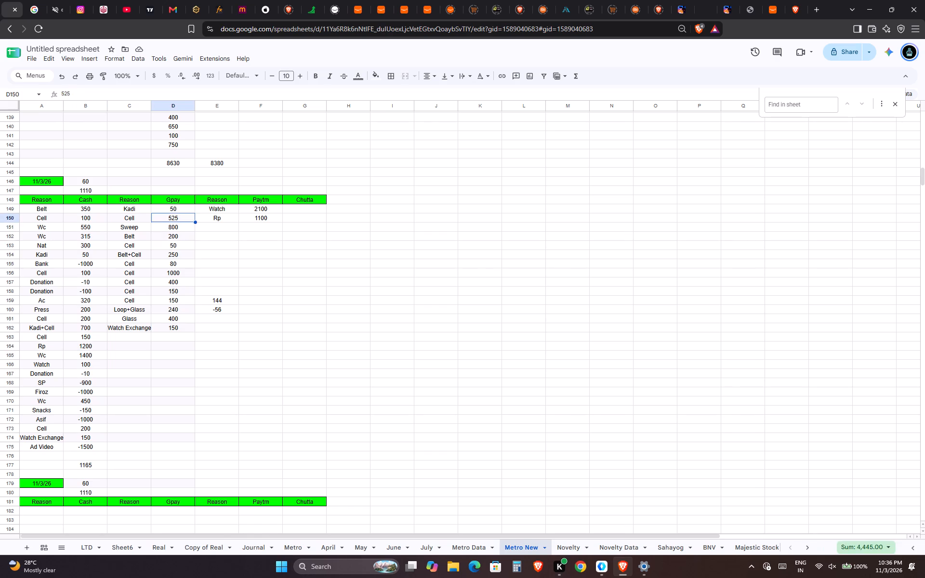
key("Down")
key("Up")
key("Up")
key("ctrl+shift+Down")
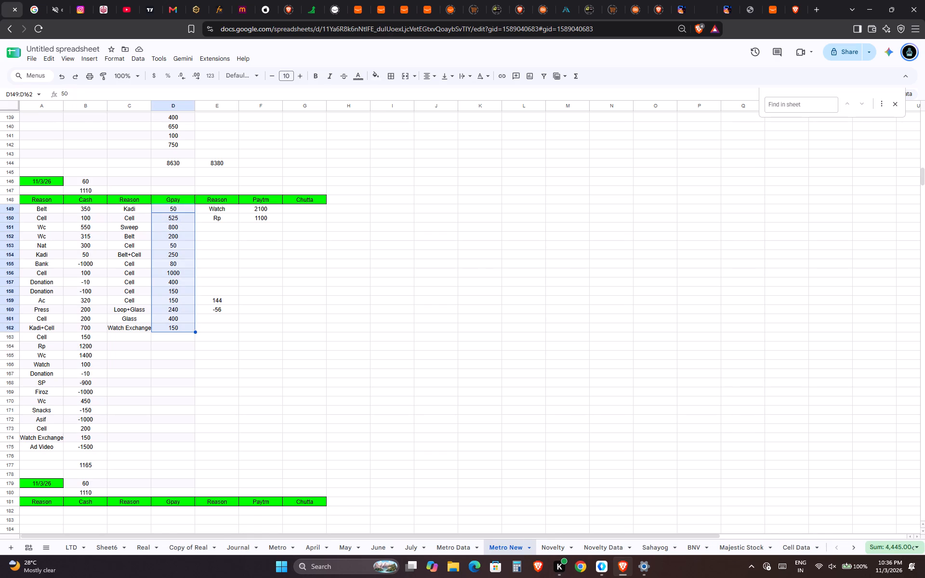
Check today's activity in Google Pay for Business, and record the missing Gpay payment of 500 with reason Wc in row 163.
key("ctrl+Down")
key("Down")
key("Down")
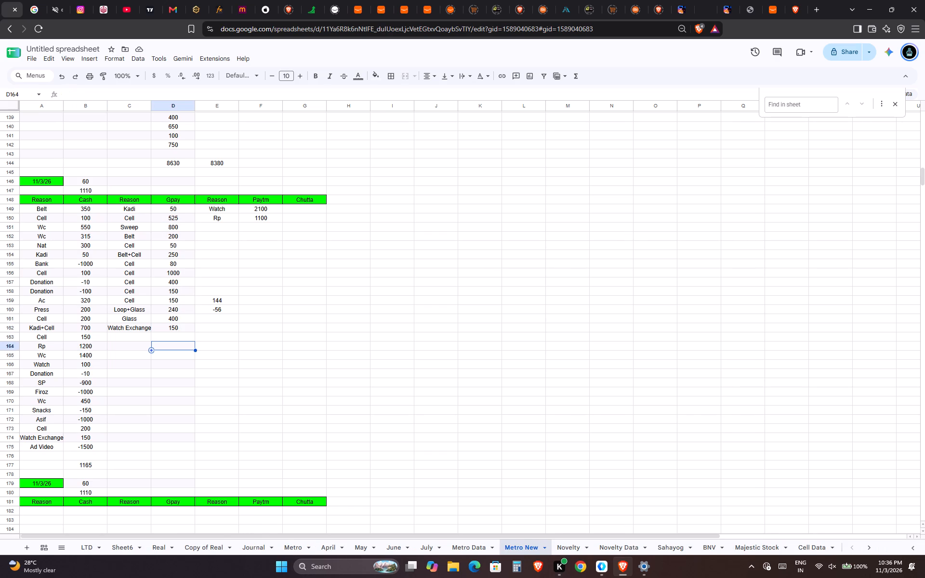
key("ctrl+Tab")
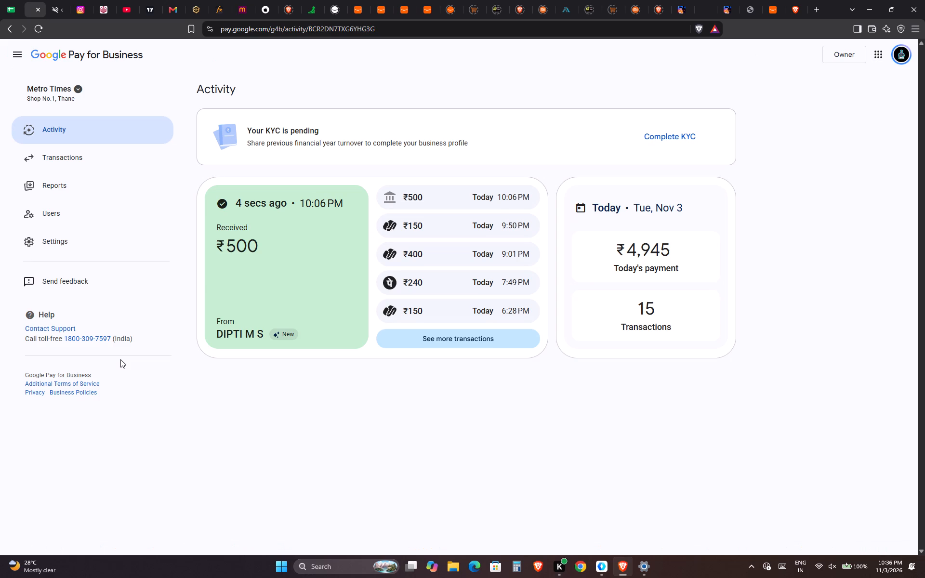
key("ctrl+shift+Tab")
key("Right")
key("Up")
key("Left")
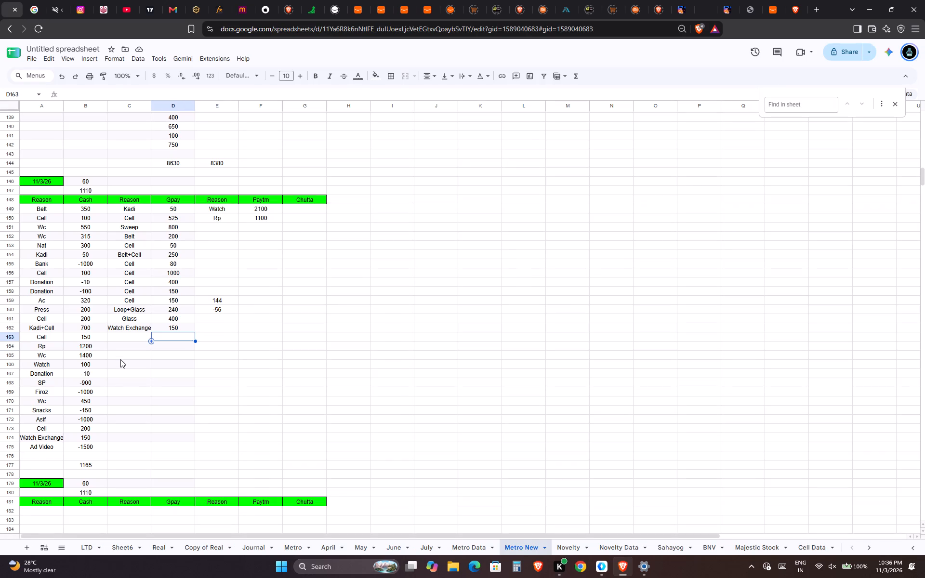
type("500")
key("Left")
type("Wc")
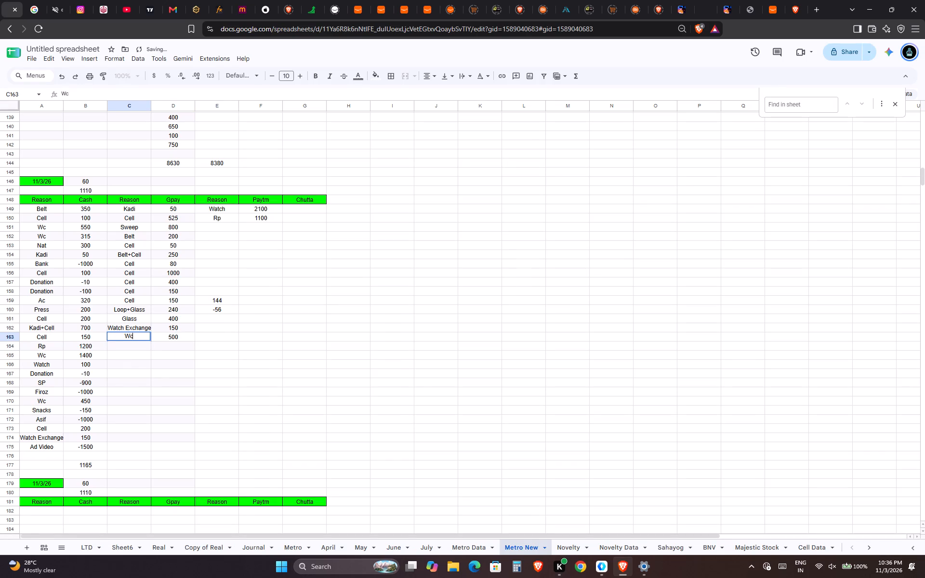
key("Down")
Select the Gpay entries D149:D163 to check their sum.
key("Right")
key("Up")
key("ctrl+Up")
key("Down")
key("Down")
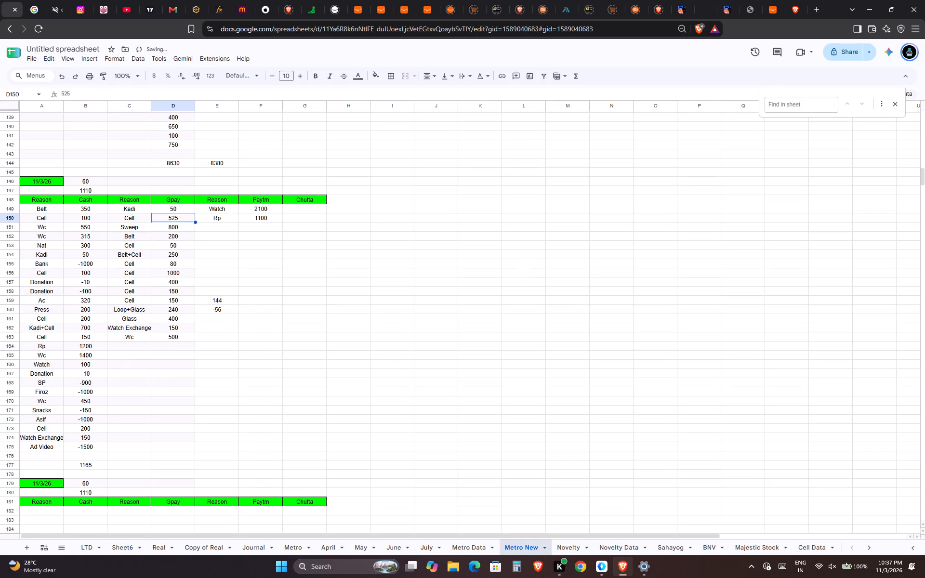
key("Up")
key("ctrl+shift+Down")
key("ctrl+Down")
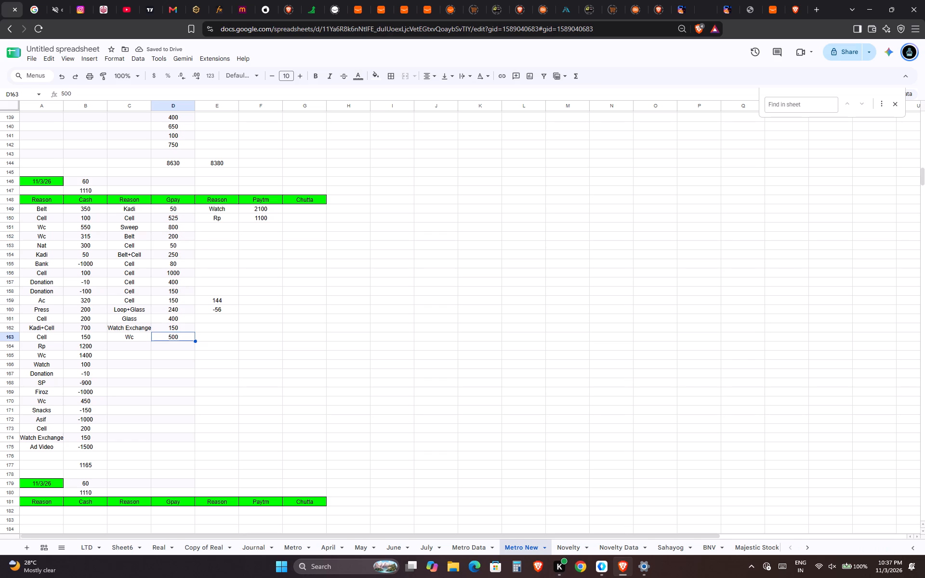
Total the 11/3/26 Gpay entries D149:D163 with a SUM formula in D166.
key("Down")
key("Down")
key("Down")
type("=sum")
key("Tab")
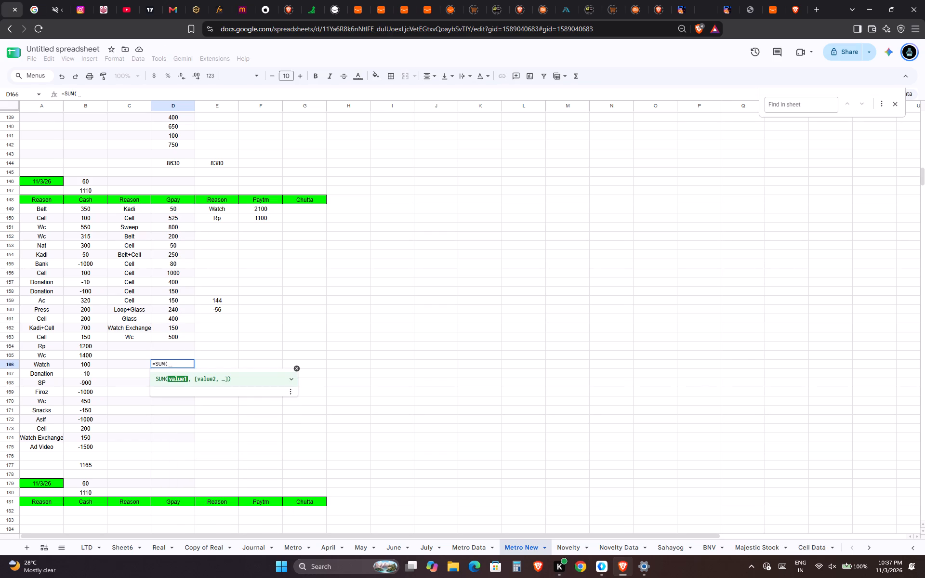
key("ctrl+Up")
key("ctrl+Up")
key("Down")
key("Down")
key("Up")
key("ctrl+shift+Down")
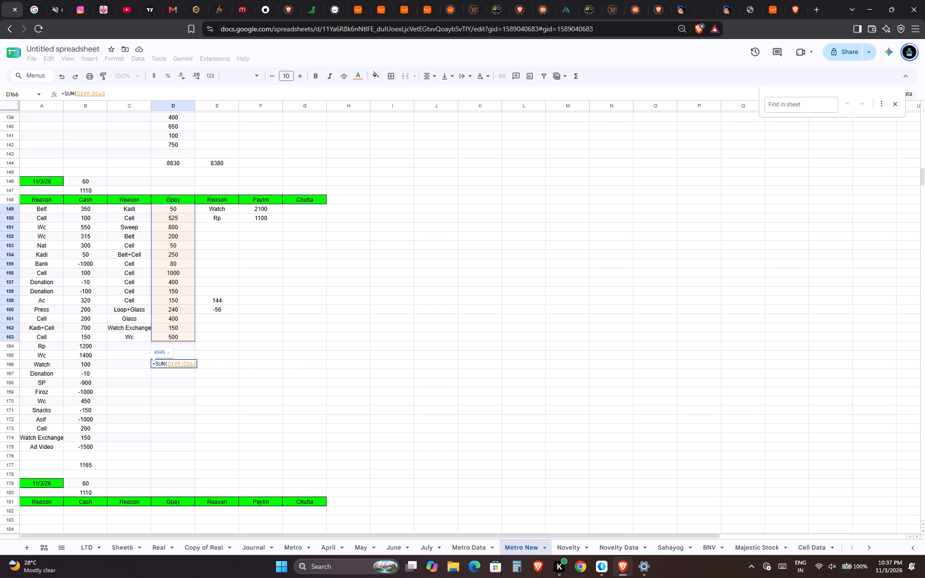
key("Return")
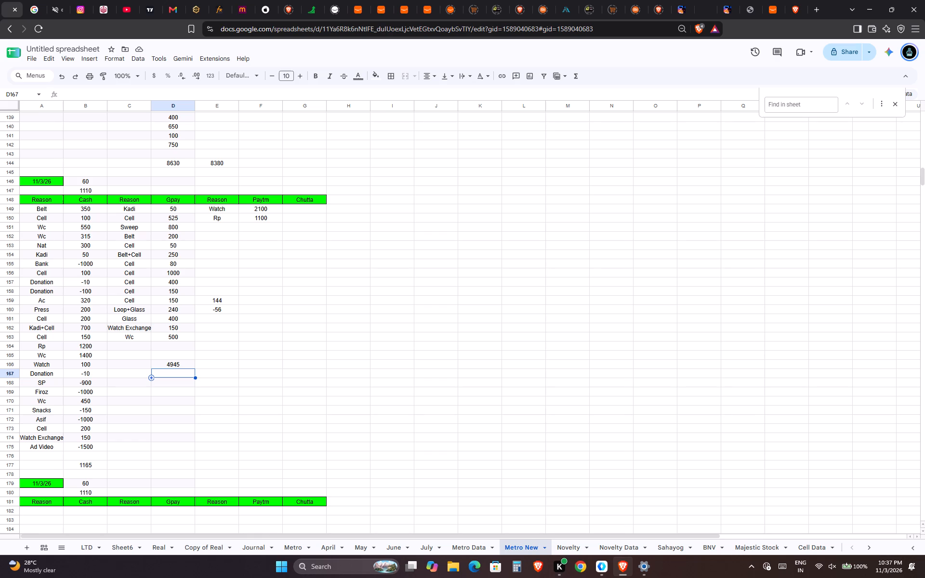
key("Up")
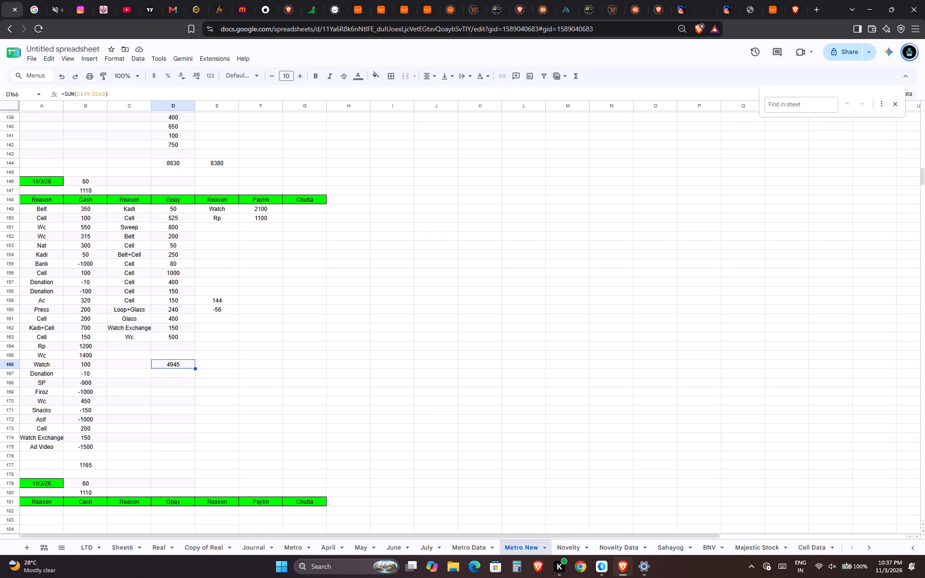
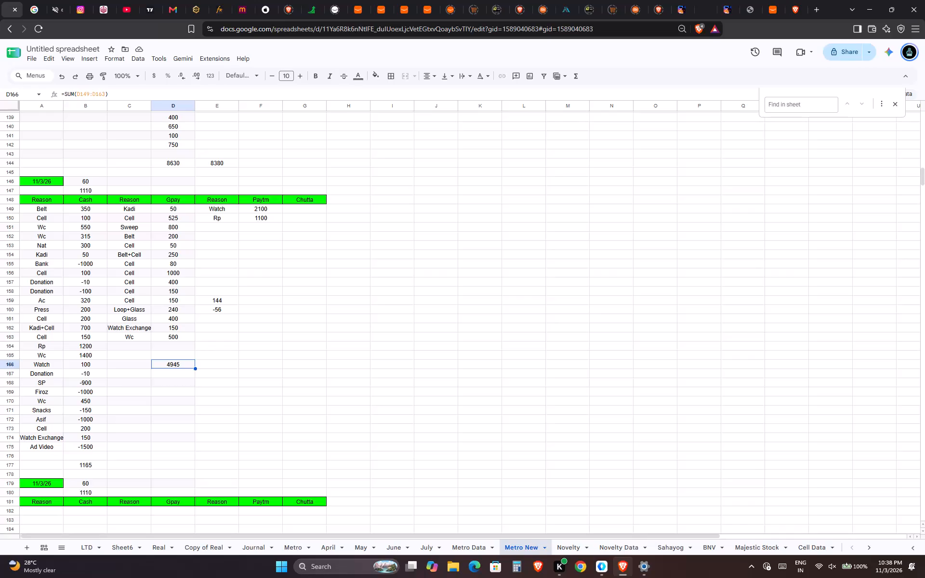
Select the 11/3/26 Cash entries B149:B175 to check their sum.
key("Left")
key("Left")
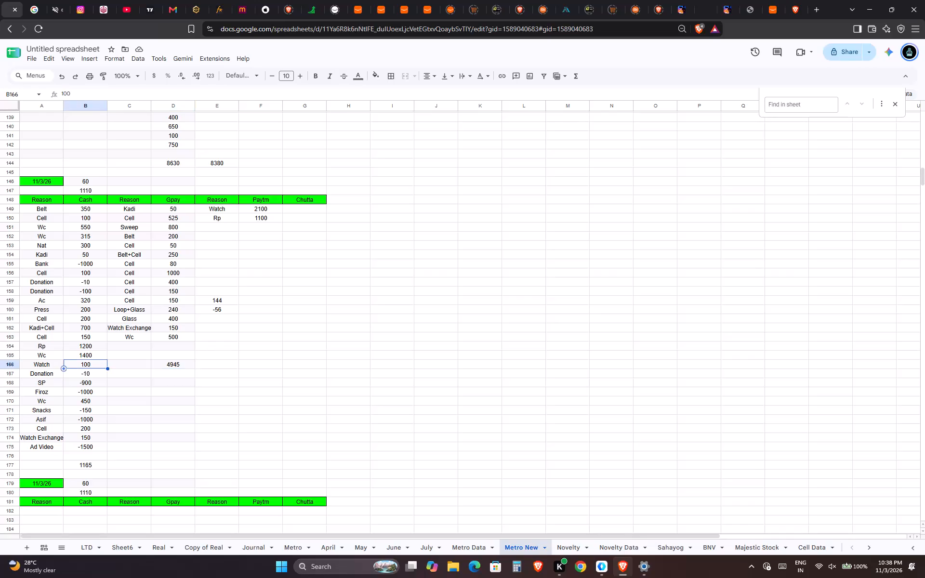
key("ctrl+Down")
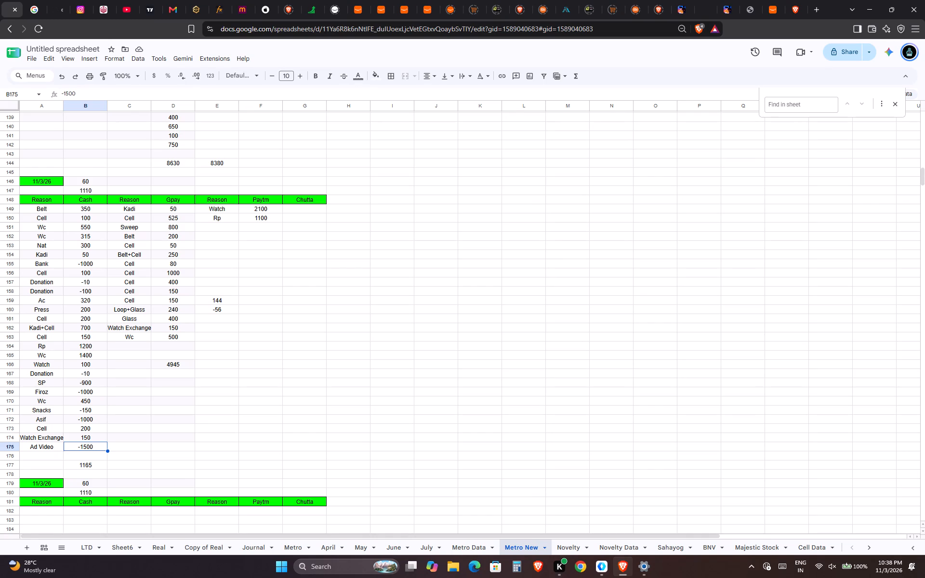
key("ctrl+Up")
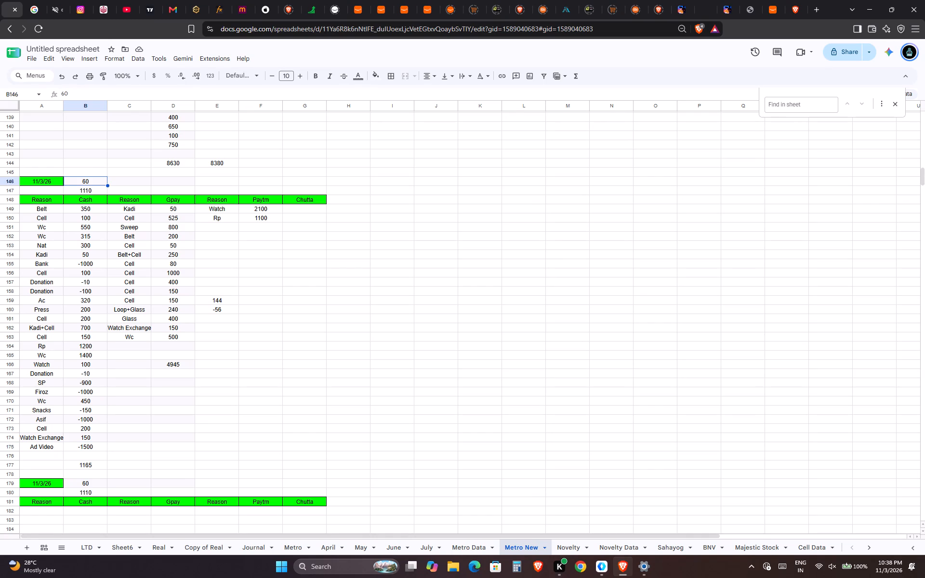
key("ctrl+shift+Down")
key("Down")
key("Down")
key("Down")
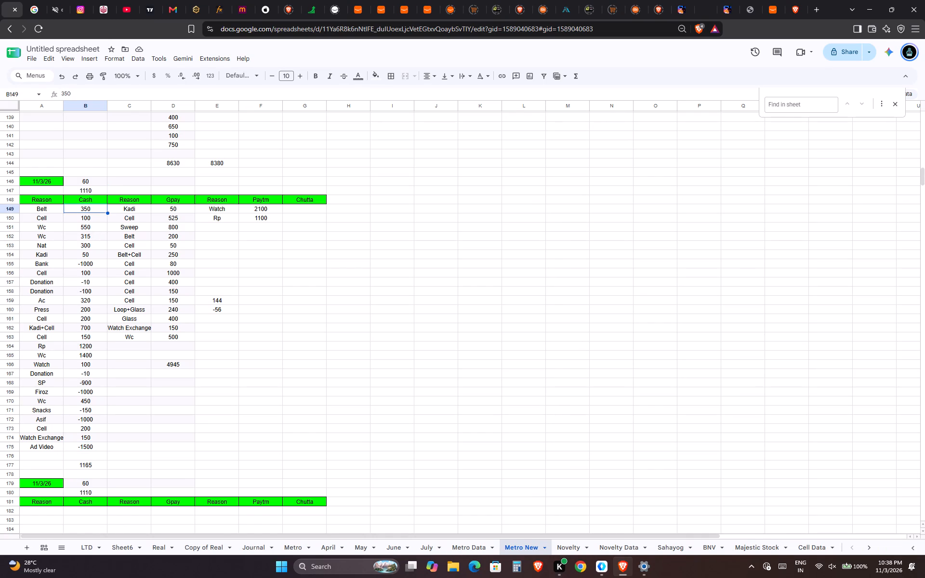
key("ctrl+shift+Down")
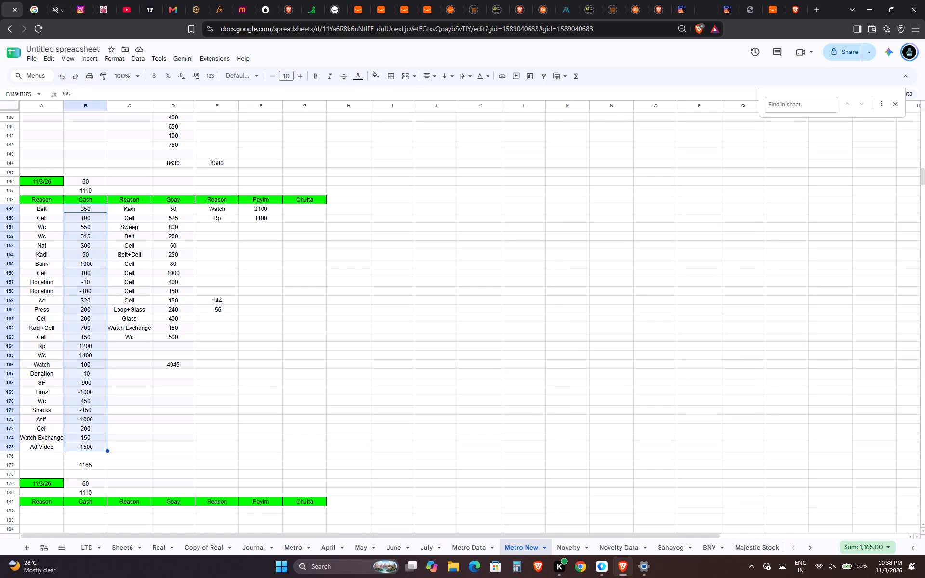
key("ctrl+Down")
key("ctrl+s")
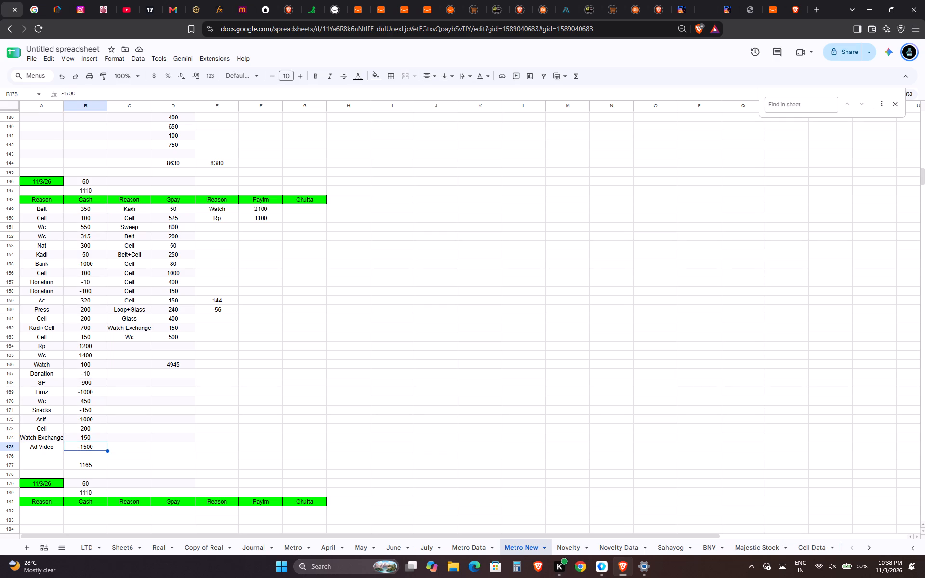
Clear the two copied cash amounts in B179:B180 of the new day's block.
key("ctrl+Down")
key("Down")
key("Down")
key("shift+Down")
key("BackSpace")
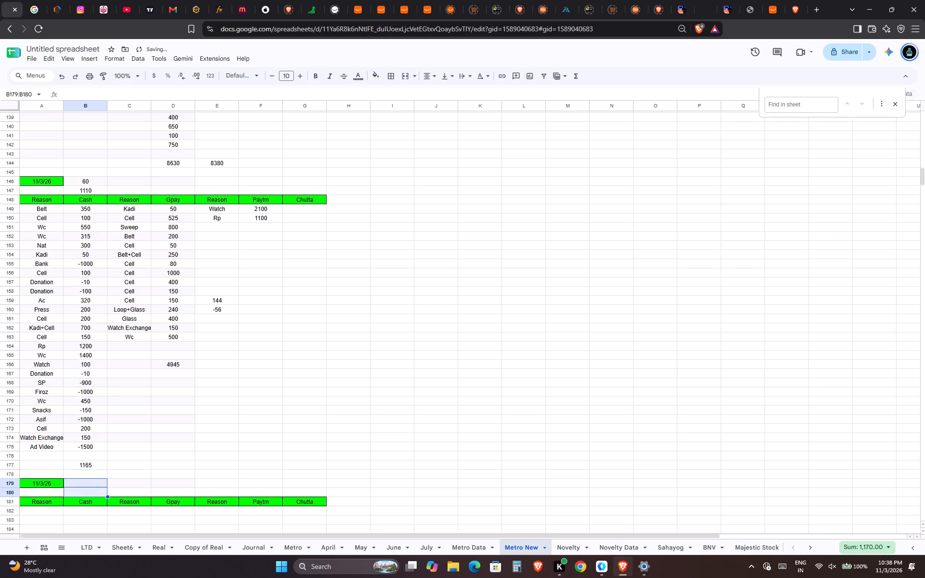
Change the date of the new block in A179 to 11/4/26.
key("Left")
key("Down")
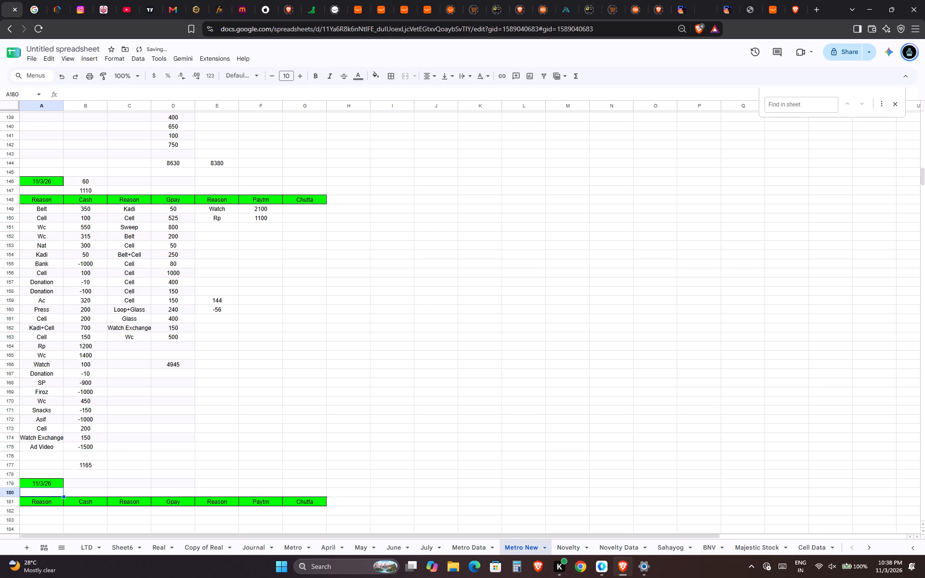
double_click(55, 487)
double_click(53, 485)
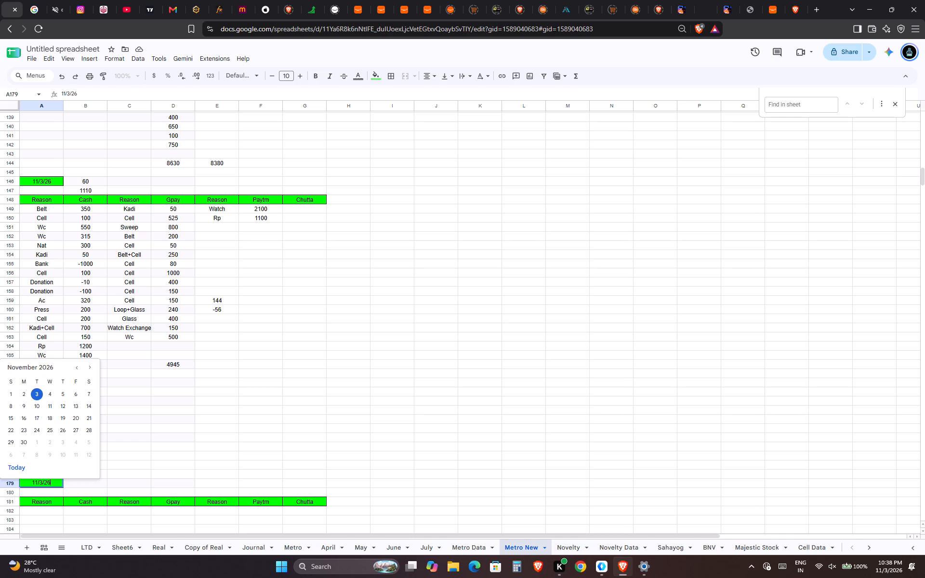
left_click(50, 397)
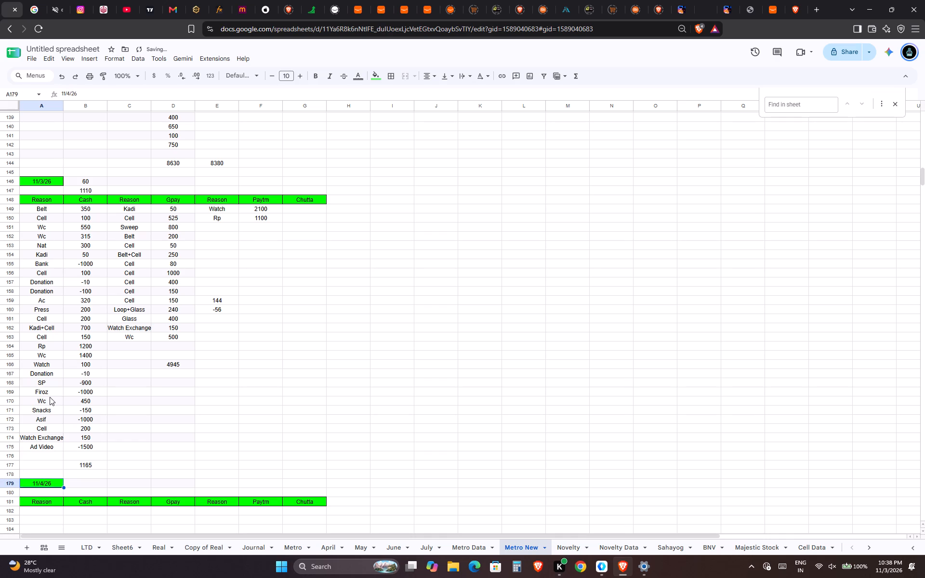
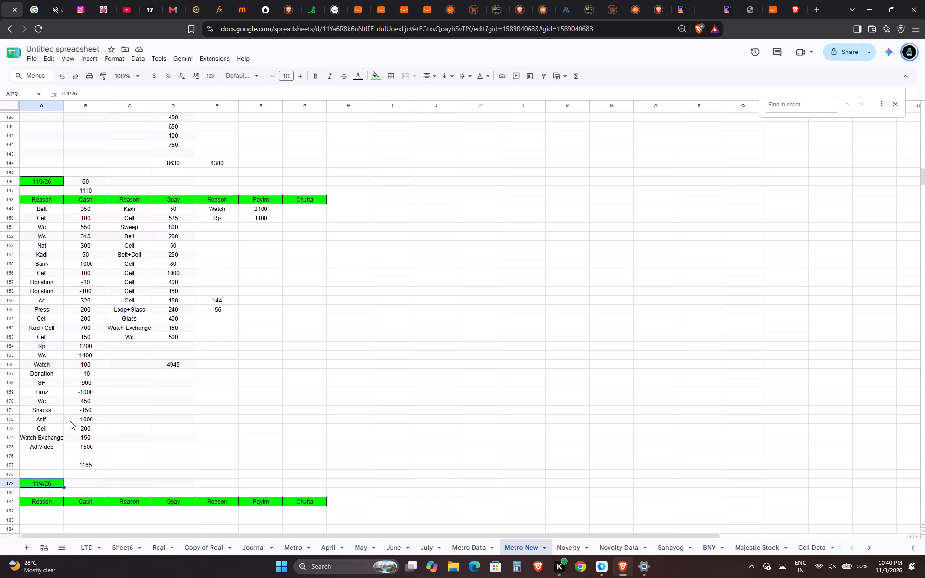
Save the spreadsheet with the new 11/4/26 block in place.
key("ctrl+s")
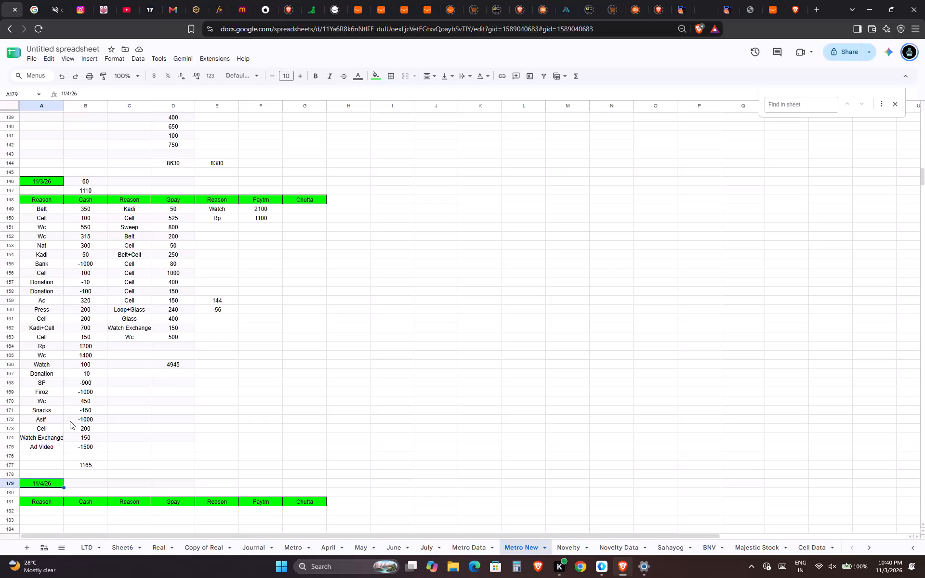
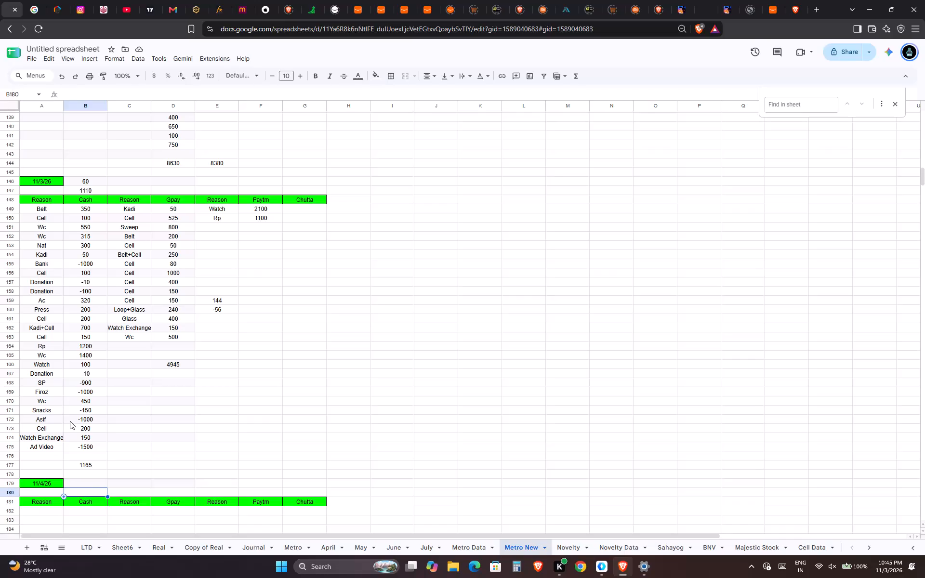
Enter 840 in cell B180, above the Cash header of the 11/4/26 block, and save the spreadsheet.
type("/840")
key("Return")
key("Up")
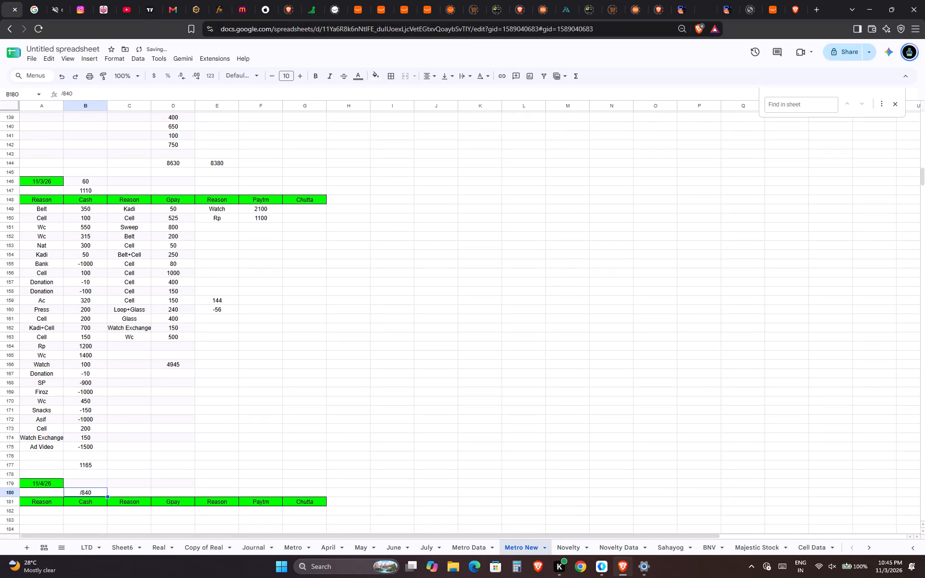
type("840")
key("Return")
key("ctrl+s")
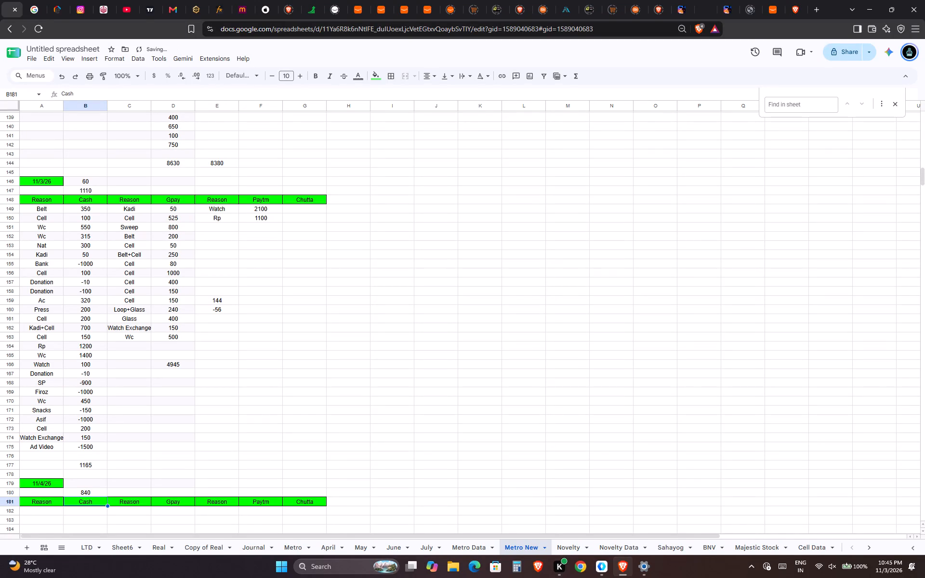
Review the entries in the 11/2/26, 11/3/26 and 11/4/26 blocks of the Metro New sheet.
key("ctrl+Up")
key("ctrl+Up")
key("ctrl+Up")
key("ctrl+Up")
key("Left")
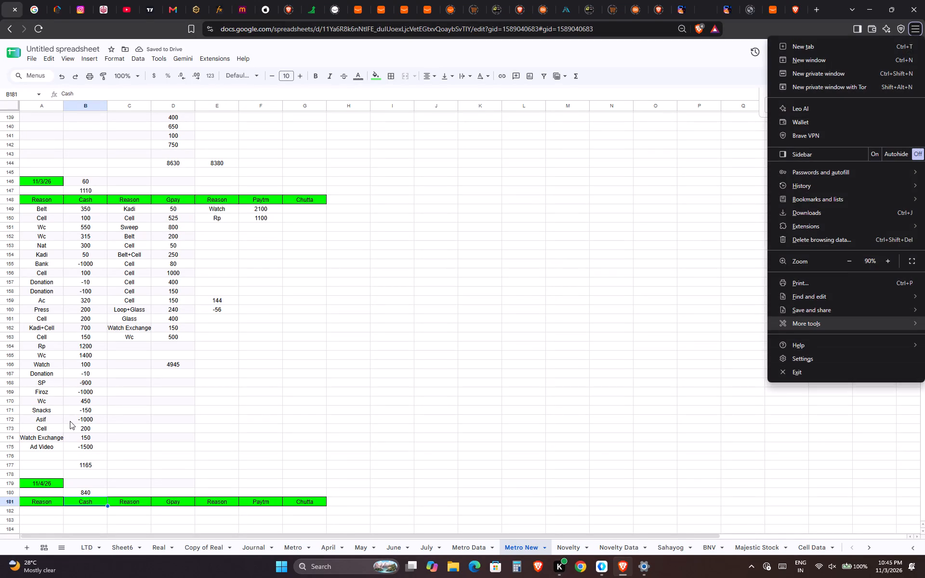
left_click(136, 142)
key("ctrl+Up")
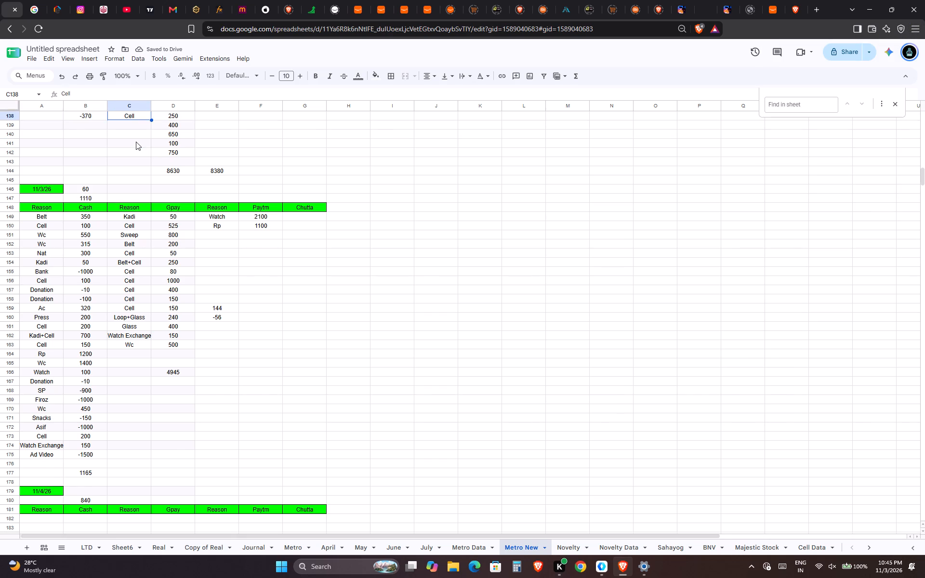
key("ctrl+Up")
key("ctrl+Up")
key("ctrl+Down")
key("ctrl+Down")
key("ctrl+Down")
key("ctrl+Down")
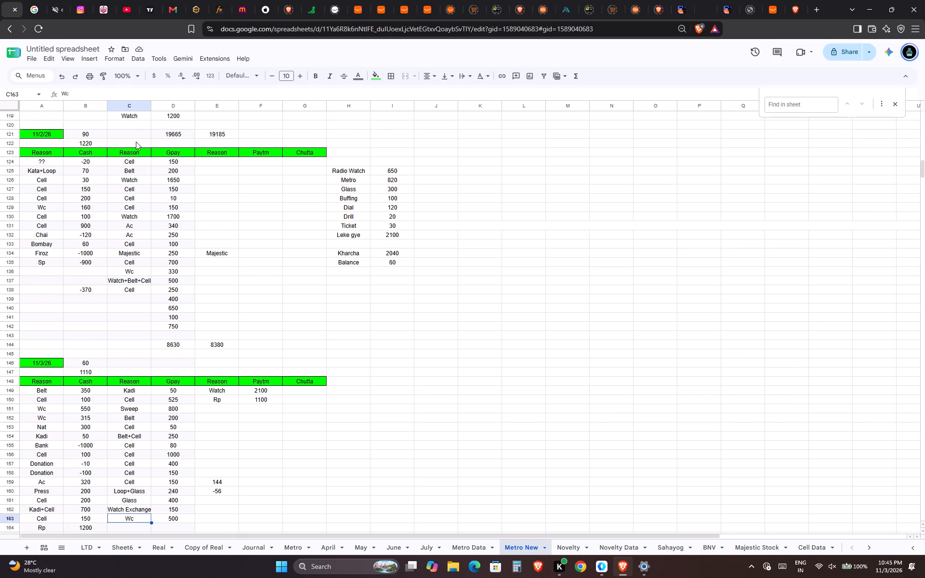
key("ctrl+Down")
key("ctrl+Down")
key("ctrl+Down")
key("ctrl+Up")
key("ctrl+Up")
key("ctrl+Up")
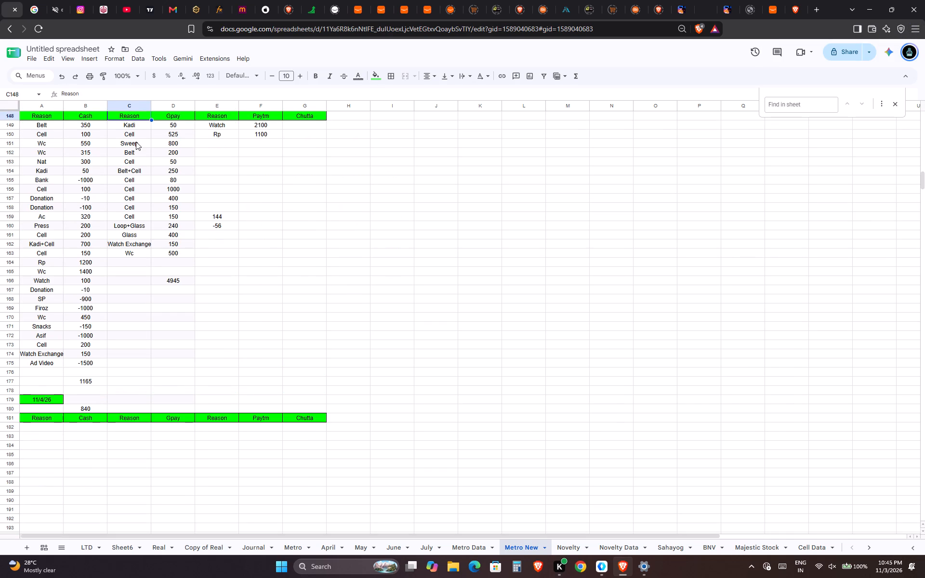
Save the spreadsheet and close the browser window.
key("ctrl+s")
key("alt+F4")
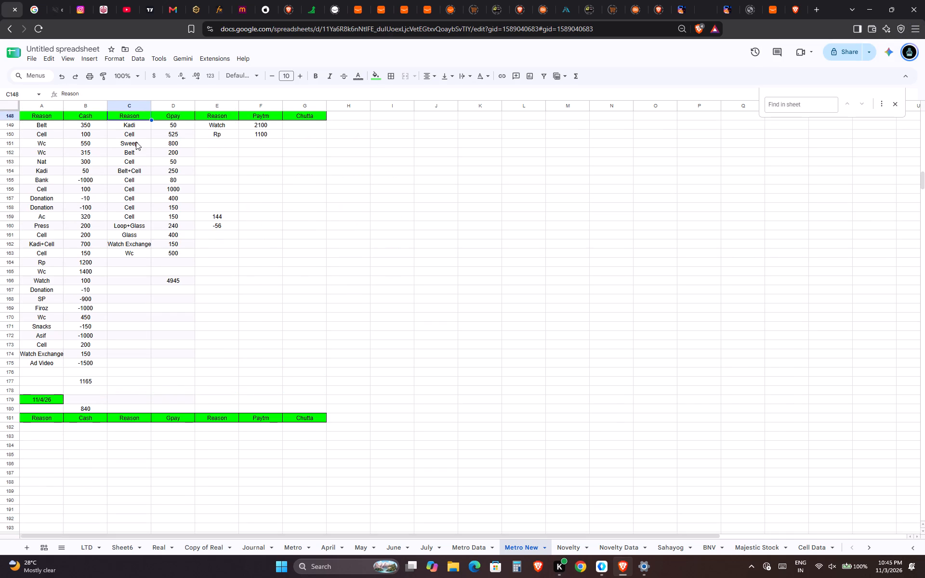